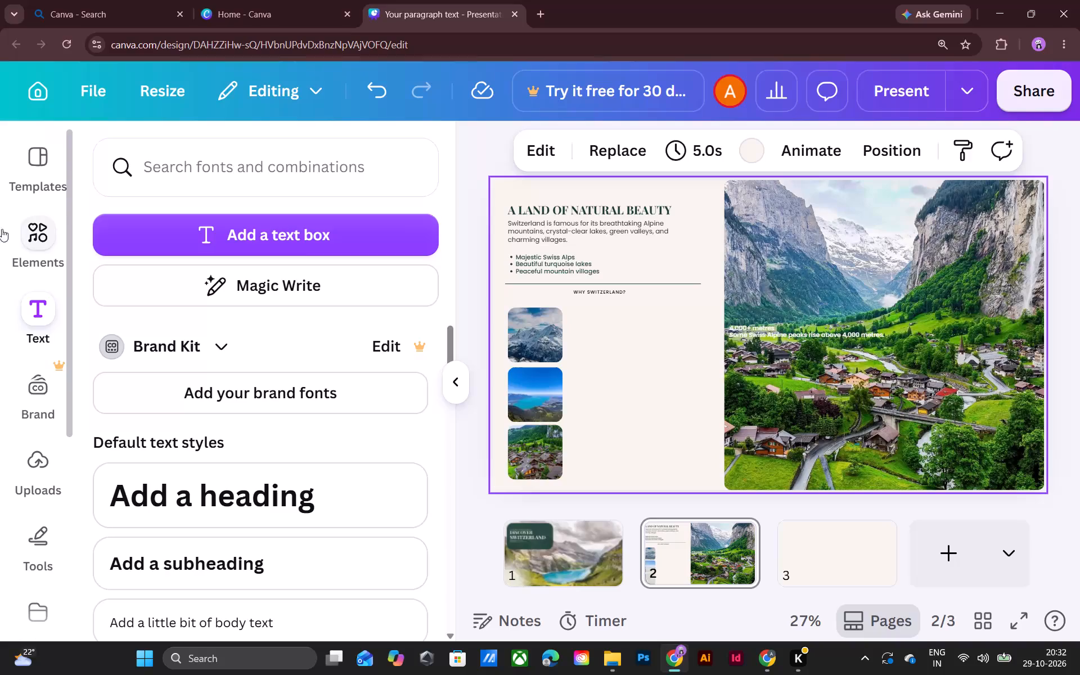
Recolour the "WHY SWITZERLAND?" label on slide 2 to dark green #183d35.
click(752, 324)
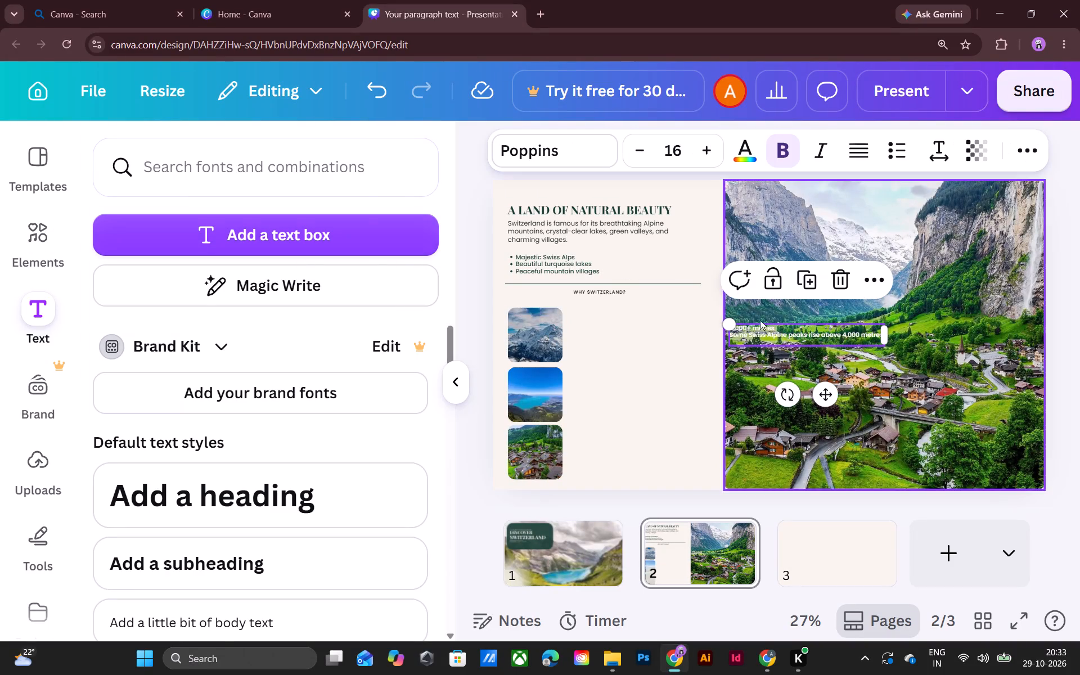
click(602, 289)
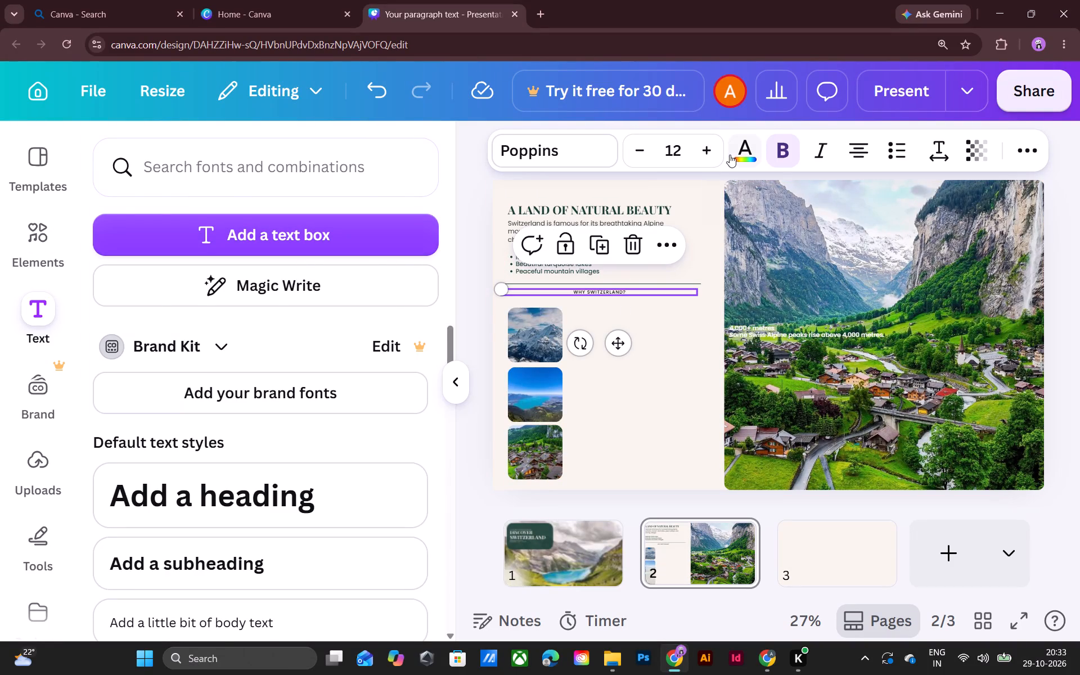
click(750, 153)
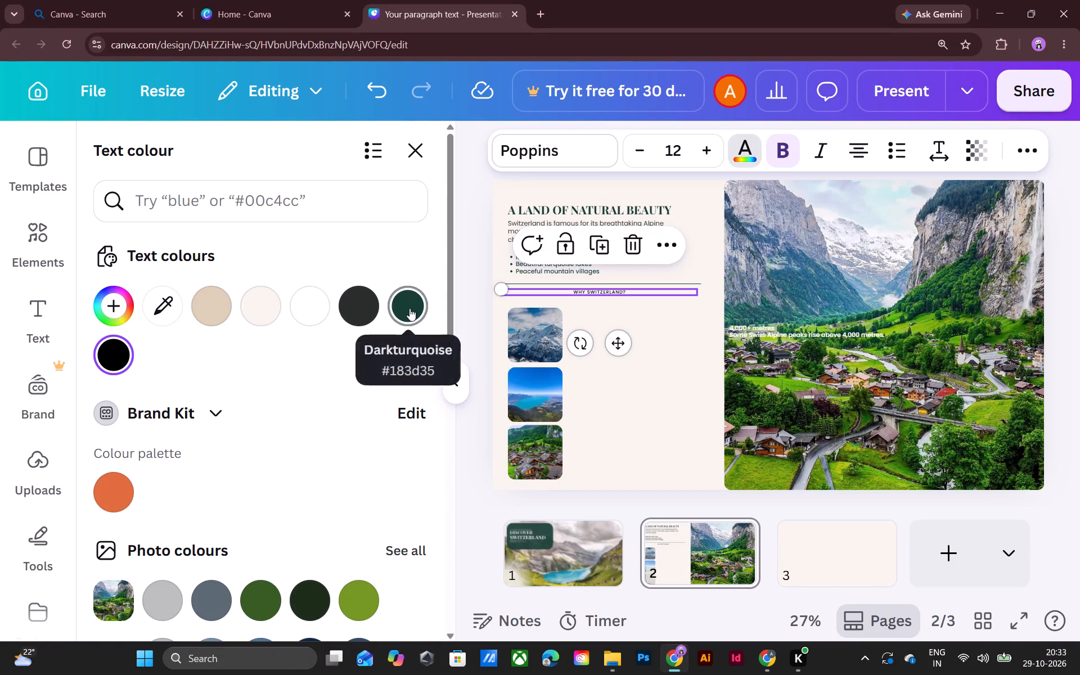
click(409, 308)
click(609, 401)
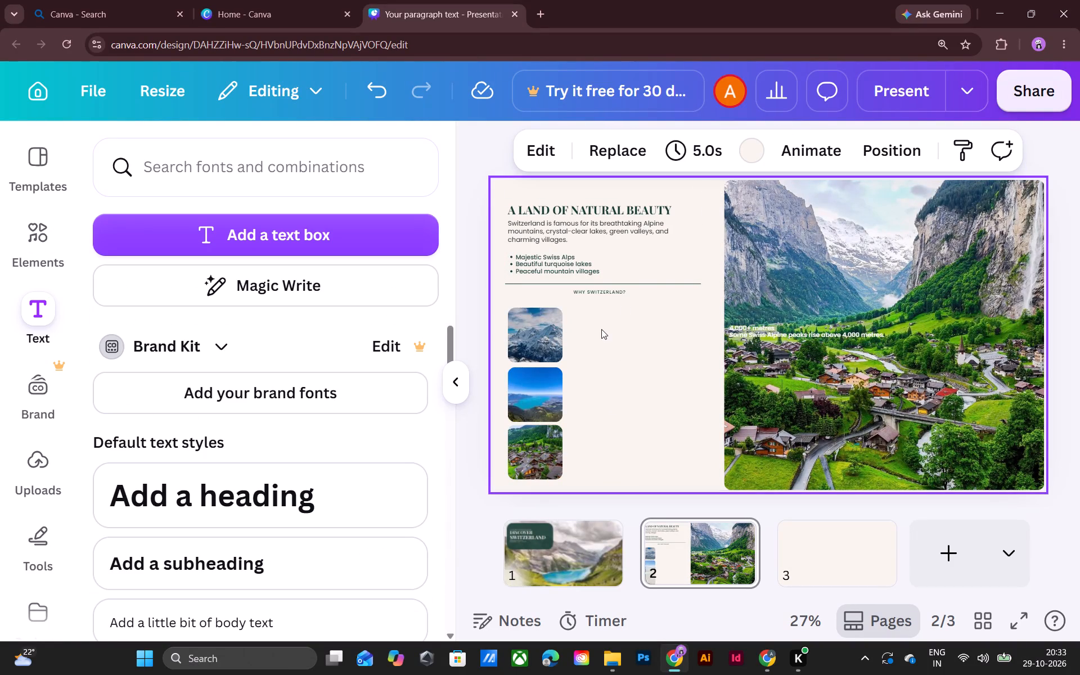
click(777, 666)
scroll(723, 507, down, 4)
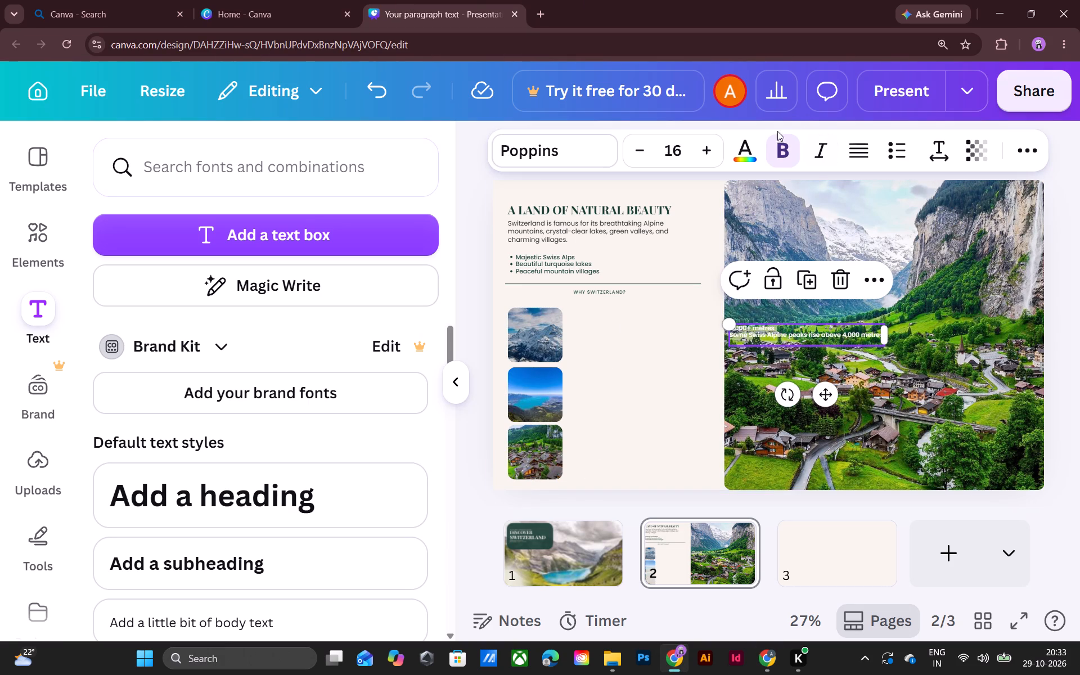
click(751, 152)
click(411, 310)
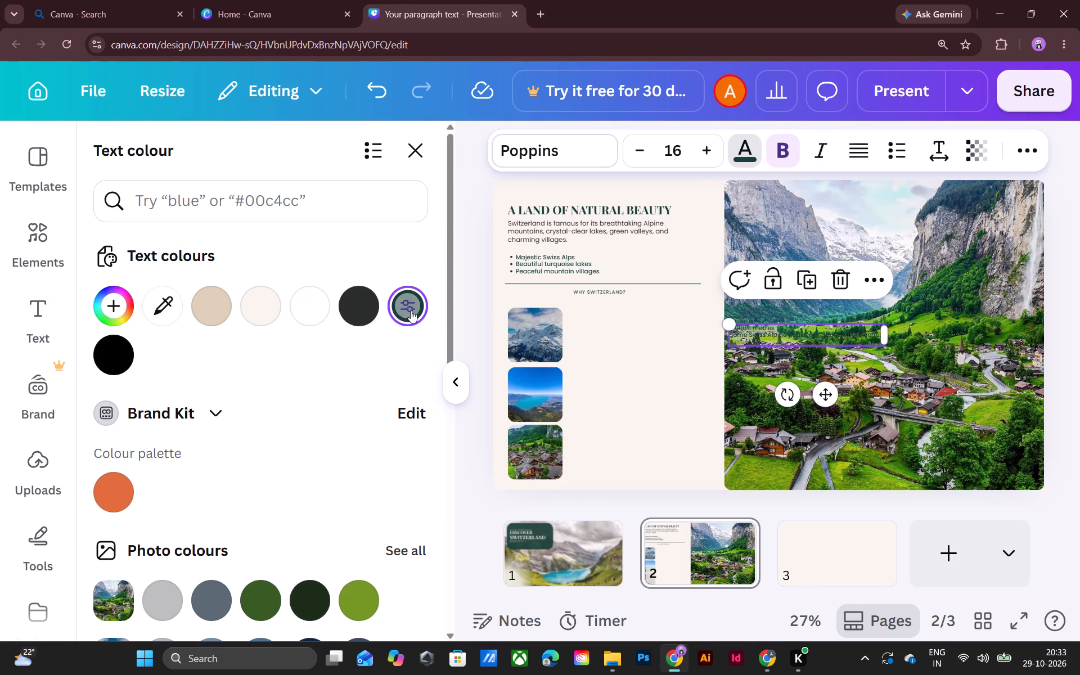
click(462, 278)
Move the "4,000+ metres" text box off the large photo to beside the snowy-peak thumbnail.
drag(793, 334, 709, 331)
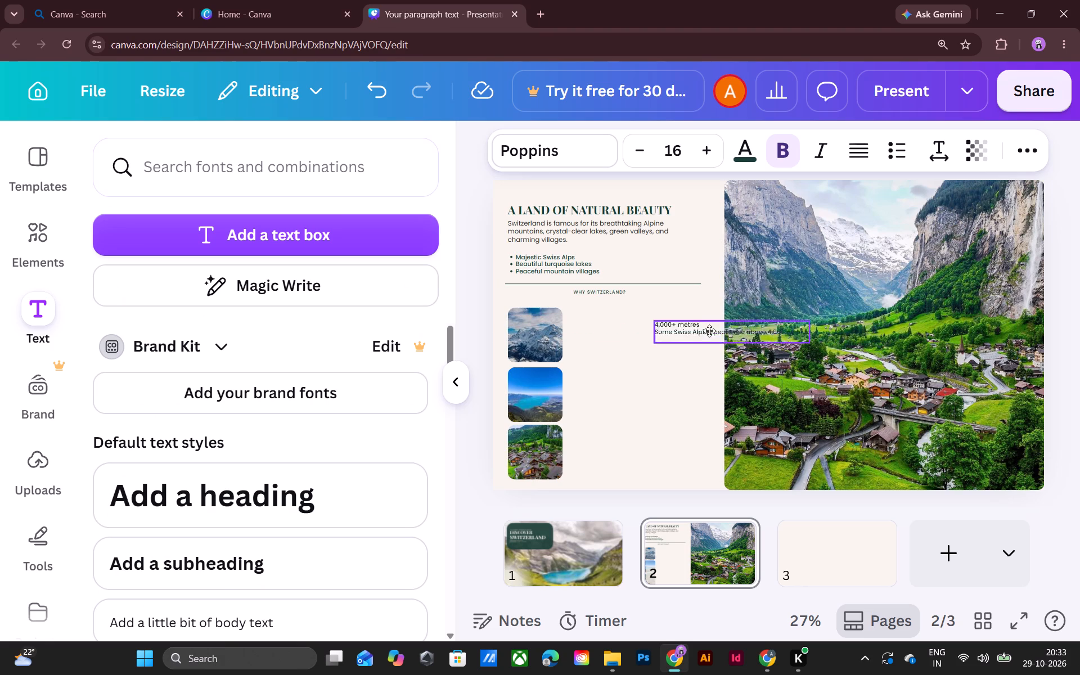
drag(709, 331, 632, 327)
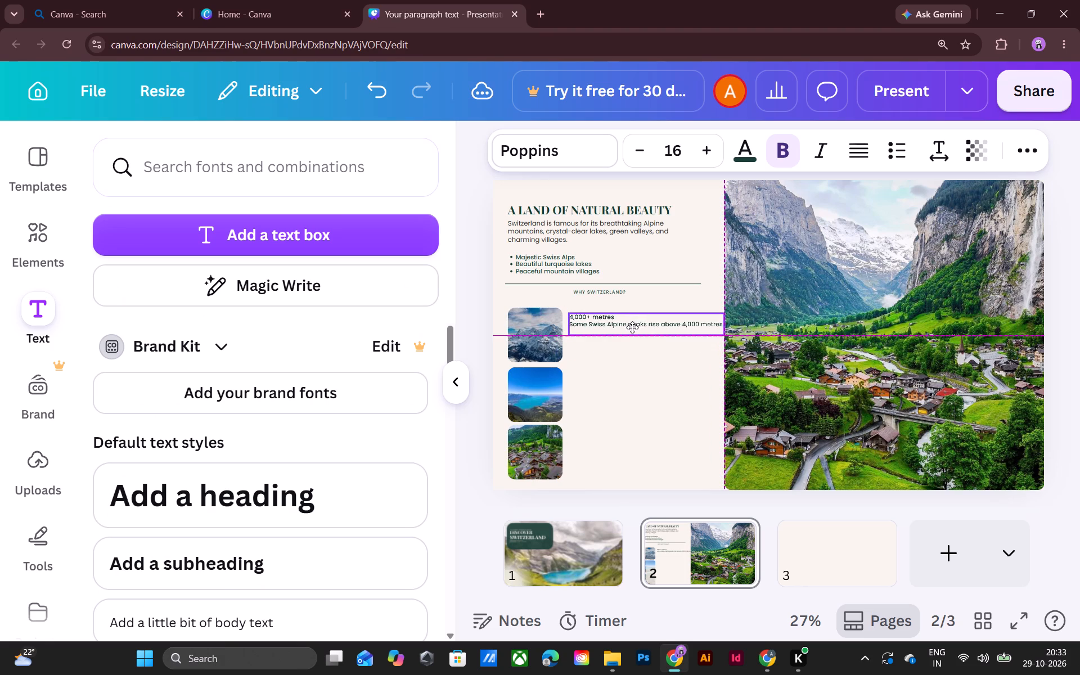
drag(632, 327, 631, 331)
Set only the "4,000+ metres" line of the fact text to Poppins Bold.
double_click(633, 327)
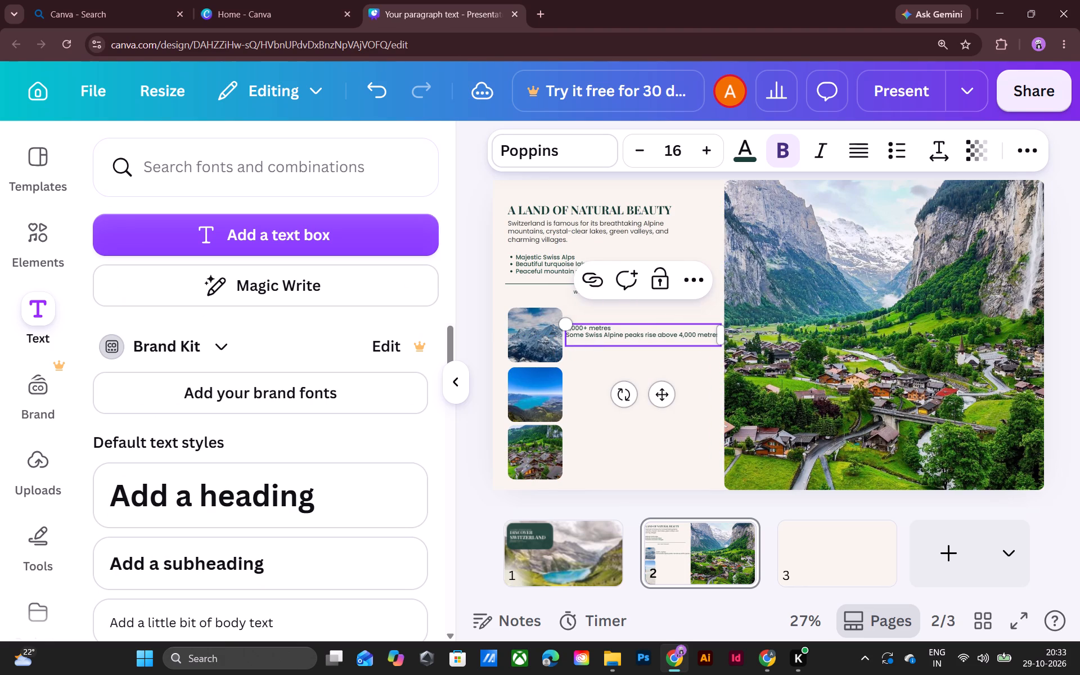
drag(619, 329, 588, 329)
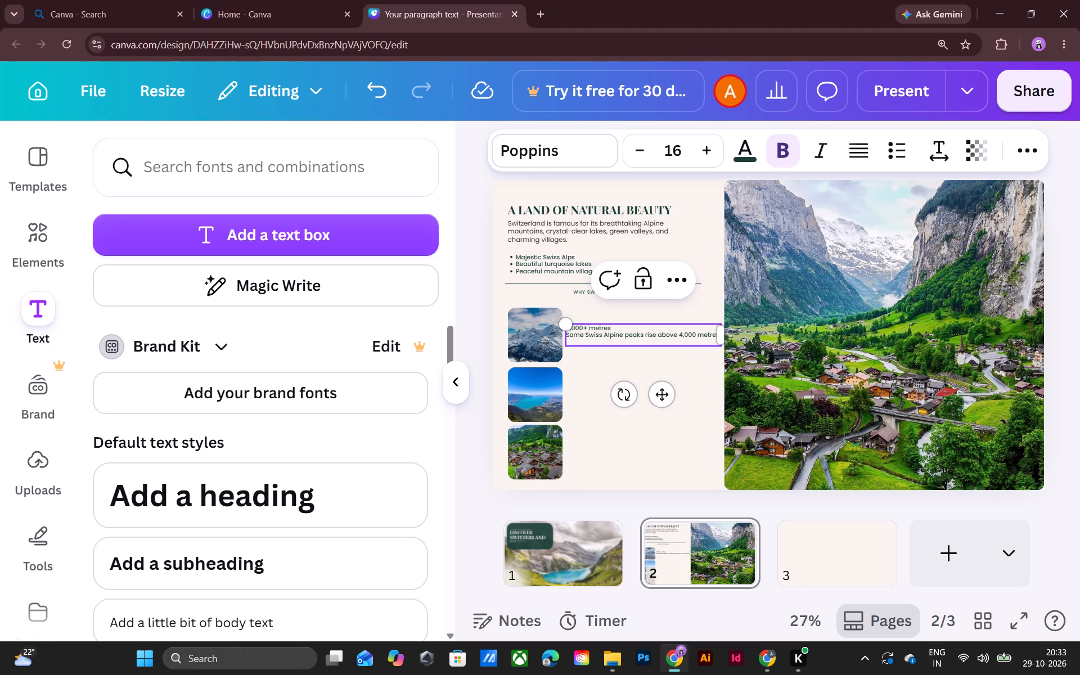
click(620, 325)
click(612, 324)
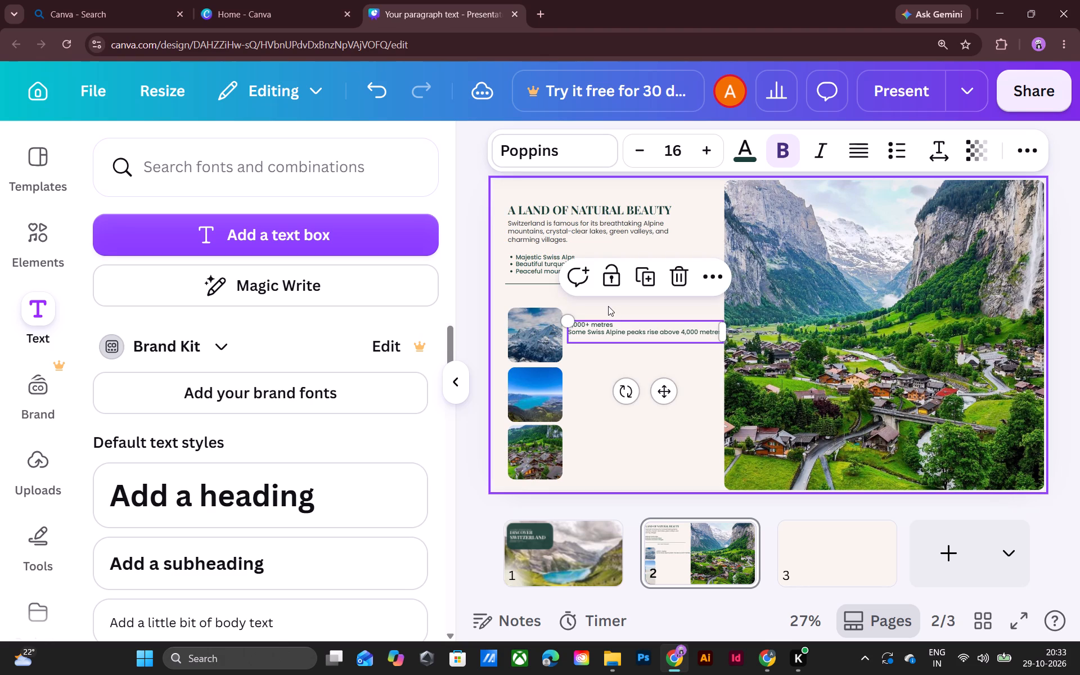
double_click(618, 322)
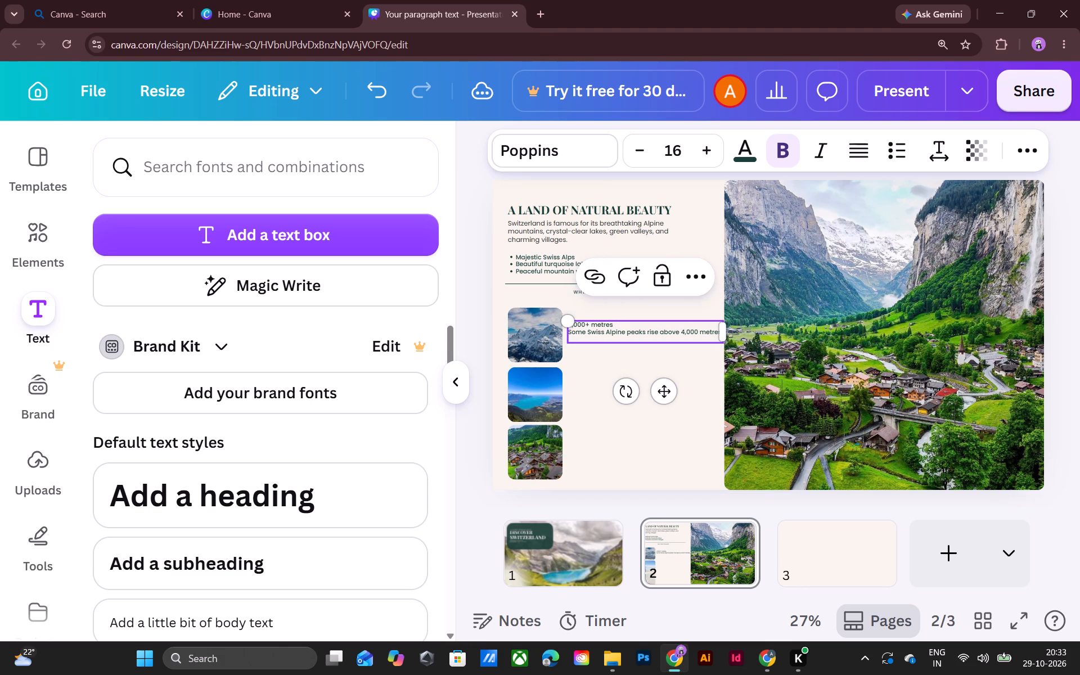
drag(618, 321, 608, 327)
click(627, 317)
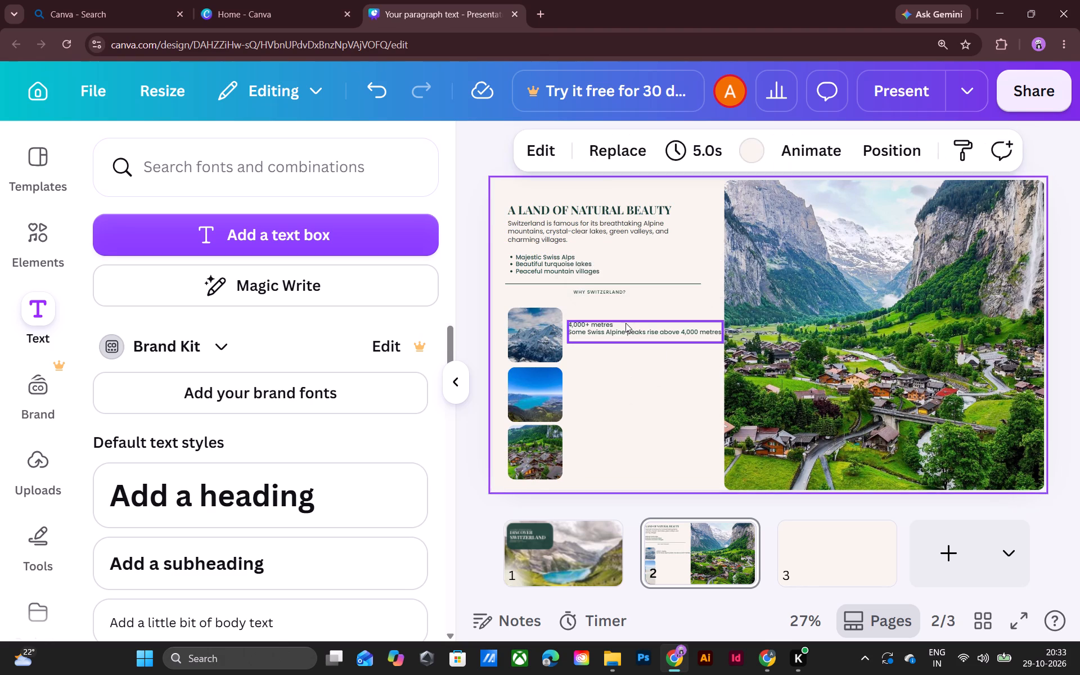
double_click(625, 323)
double_click(613, 325)
drag(613, 325, 584, 326)
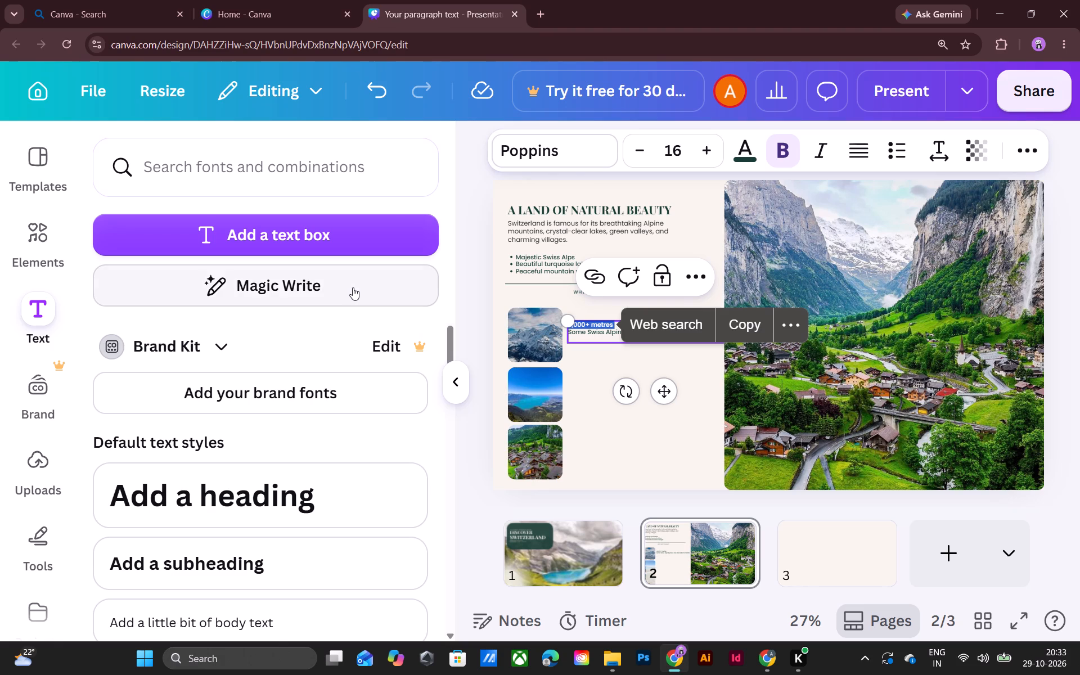
scroll(353, 287, down, 3)
click(549, 141)
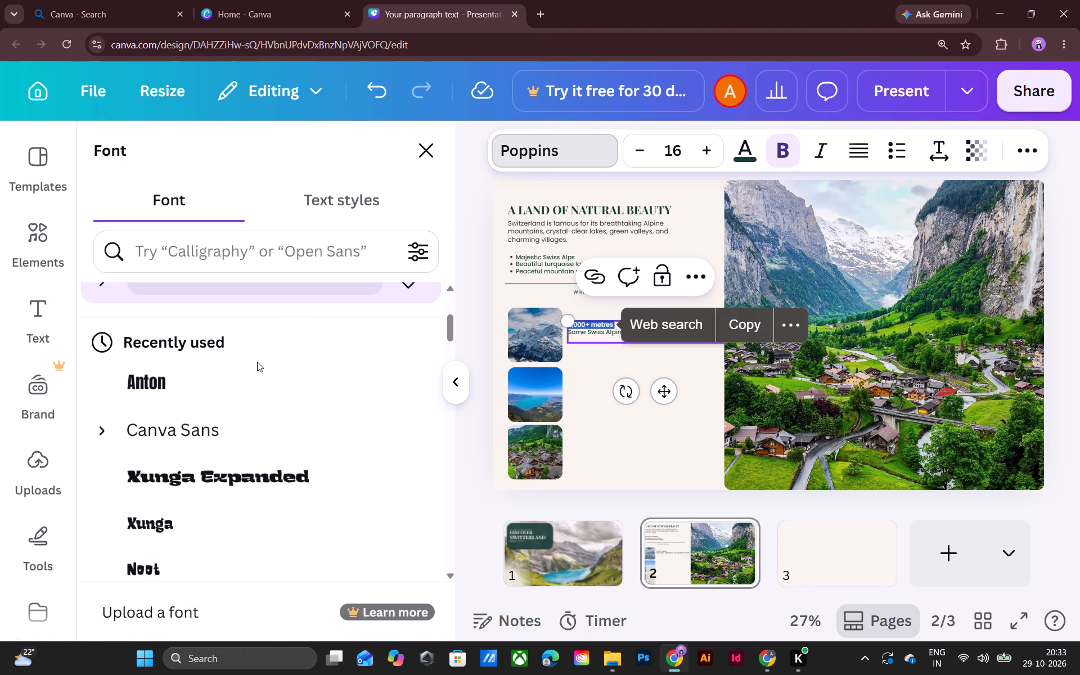
scroll(257, 362, down, 3)
scroll(250, 366, up, 11)
scroll(242, 366, down, 1)
scroll(242, 366, up, 4)
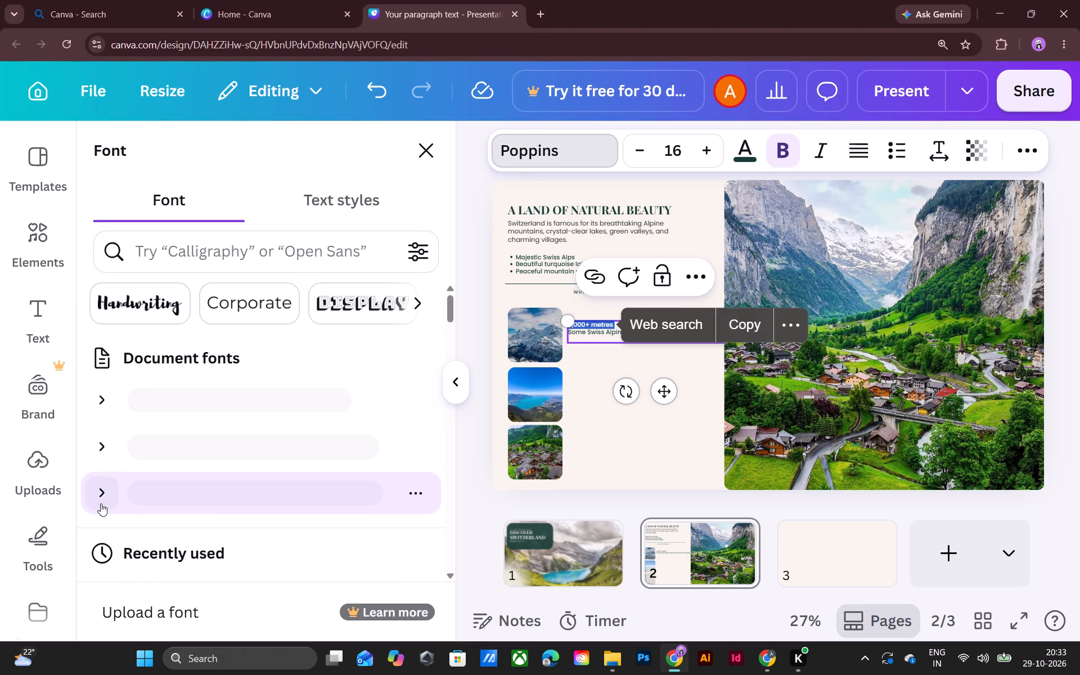
click(100, 497)
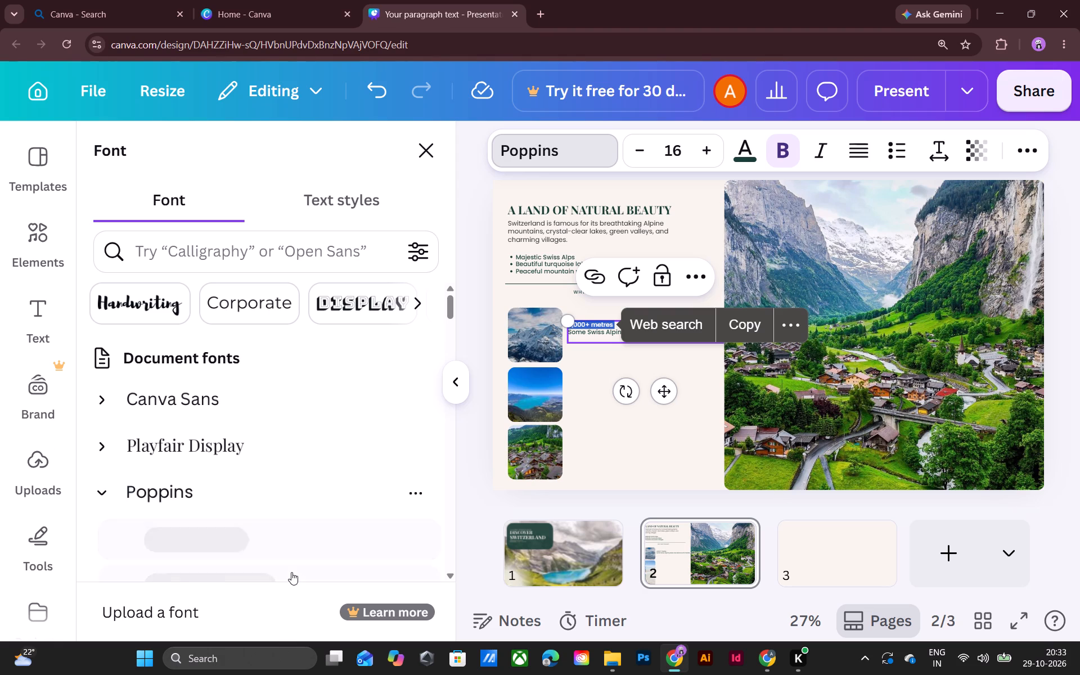
scroll(271, 510, down, 3)
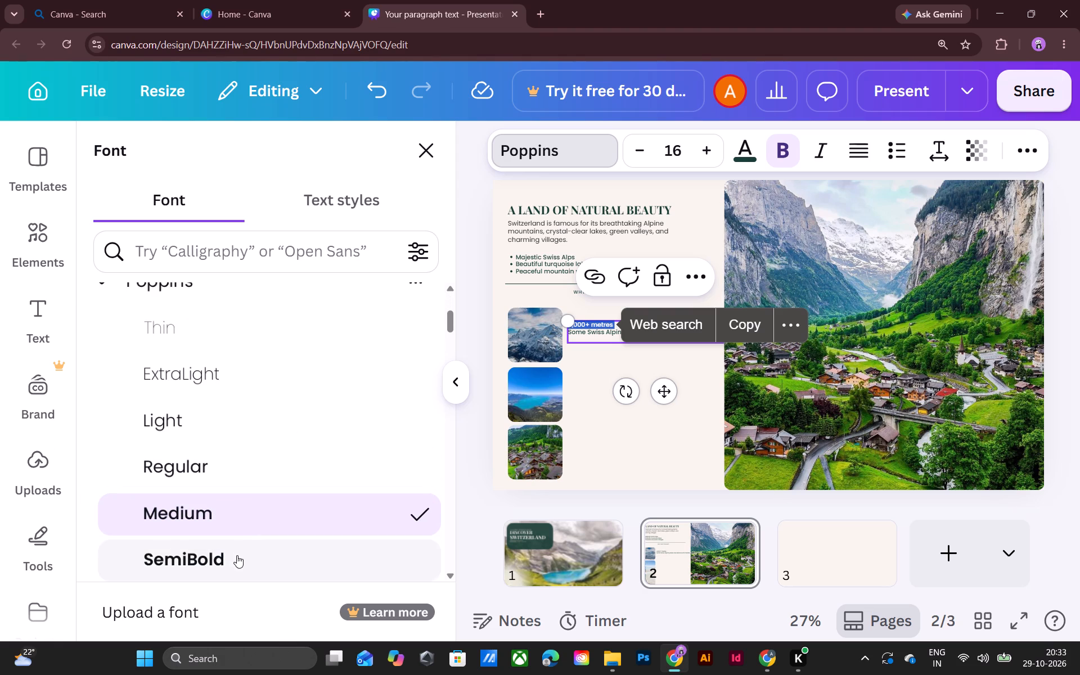
scroll(250, 496, down, 2)
click(237, 471)
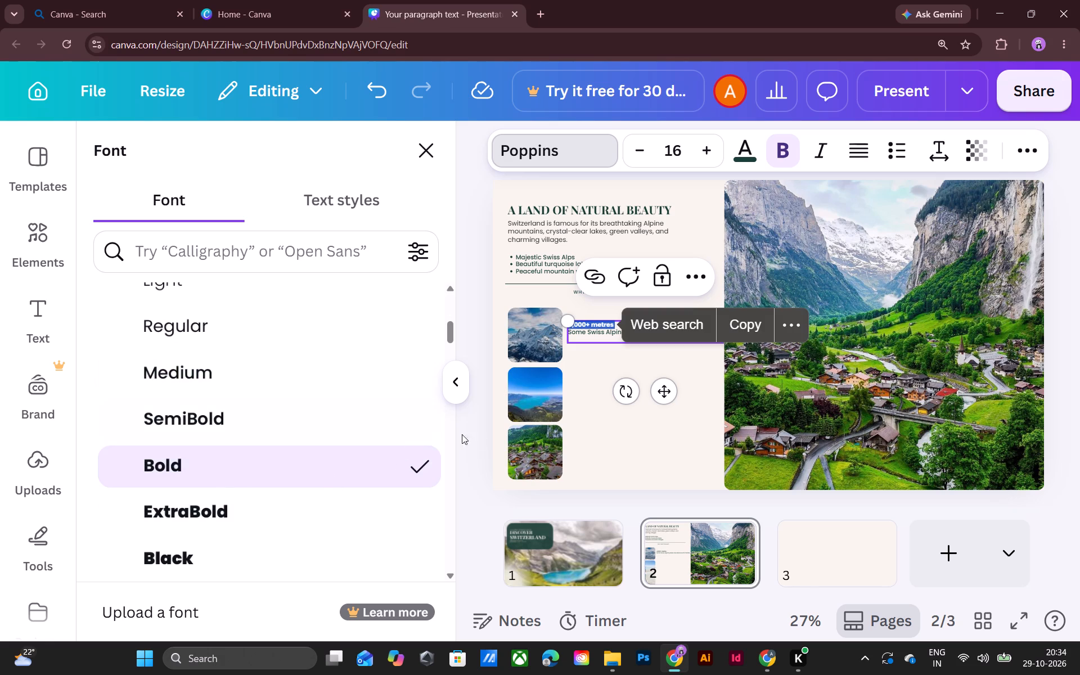
click(471, 439)
click(579, 450)
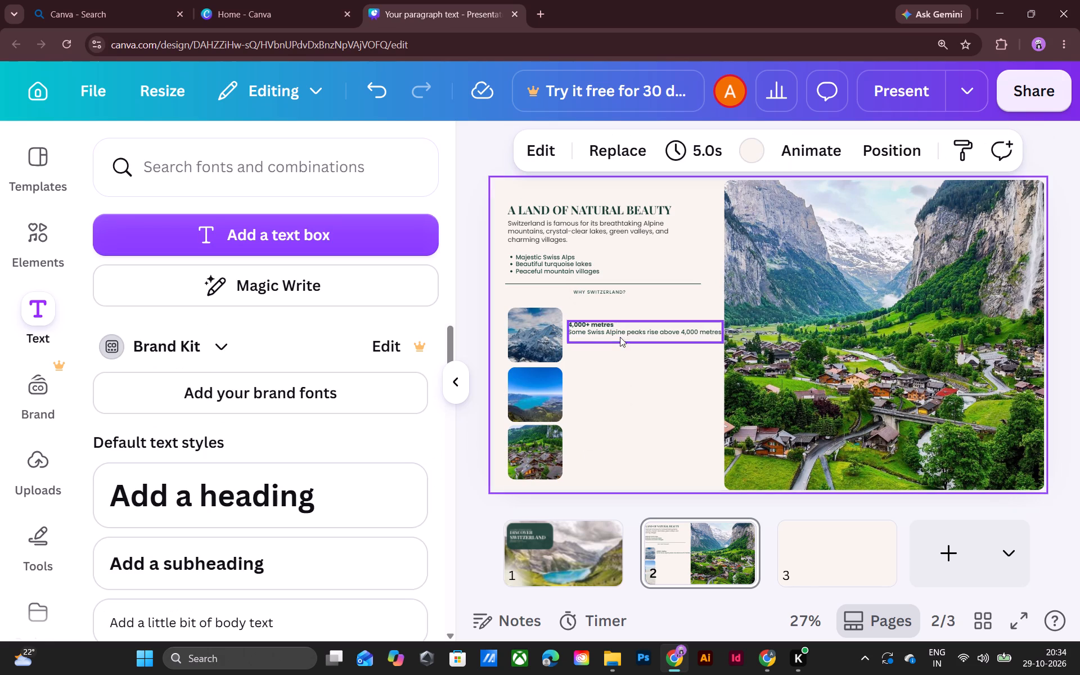
Narrow the "4,000+ metres" text box so its description wraps onto two lines, clear of the large photo.
click(642, 326)
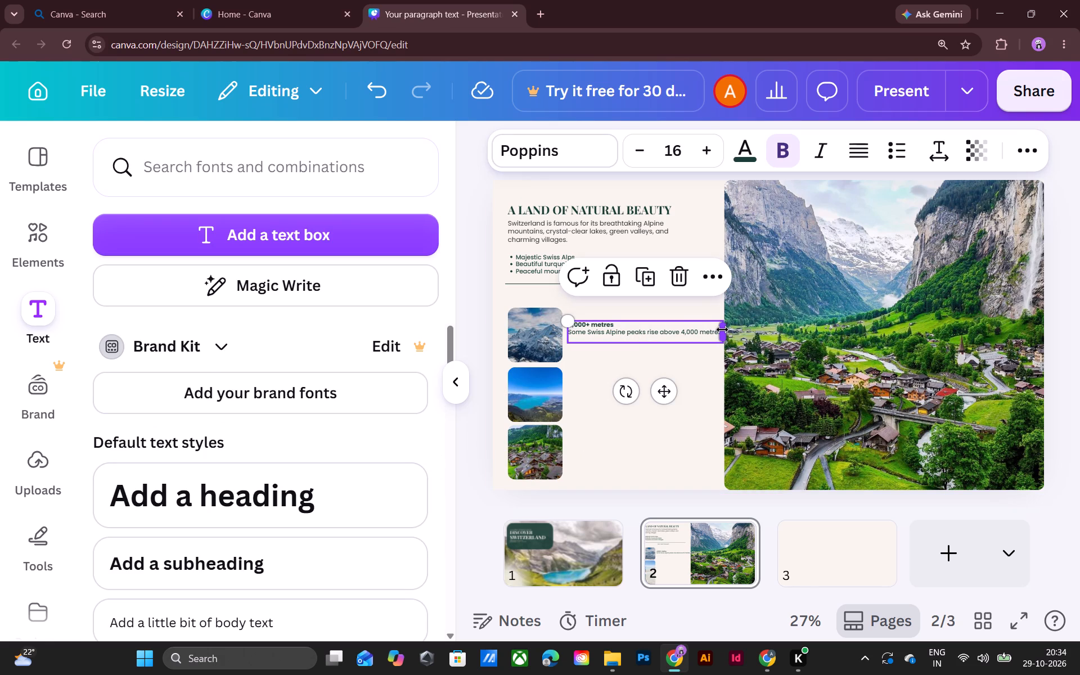
drag(723, 330, 710, 330)
click(738, 408)
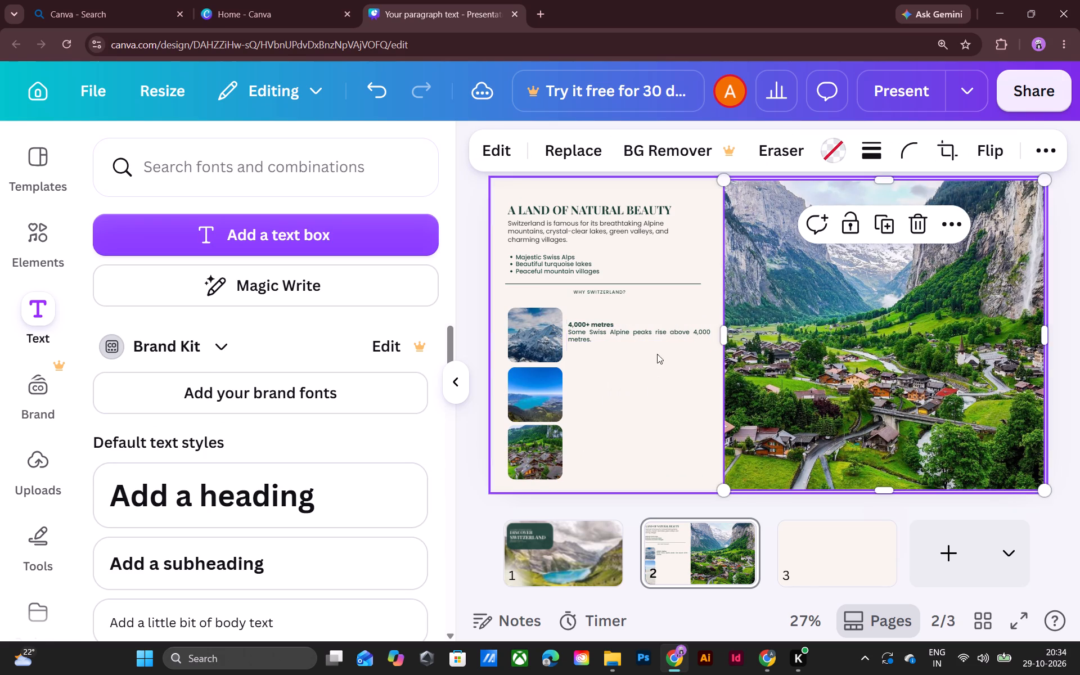
Fine-tune the position of the "4,000+ metres" text box so it sits close beside the snowy-peak thumbnail, roughly centred on it.
click(637, 331)
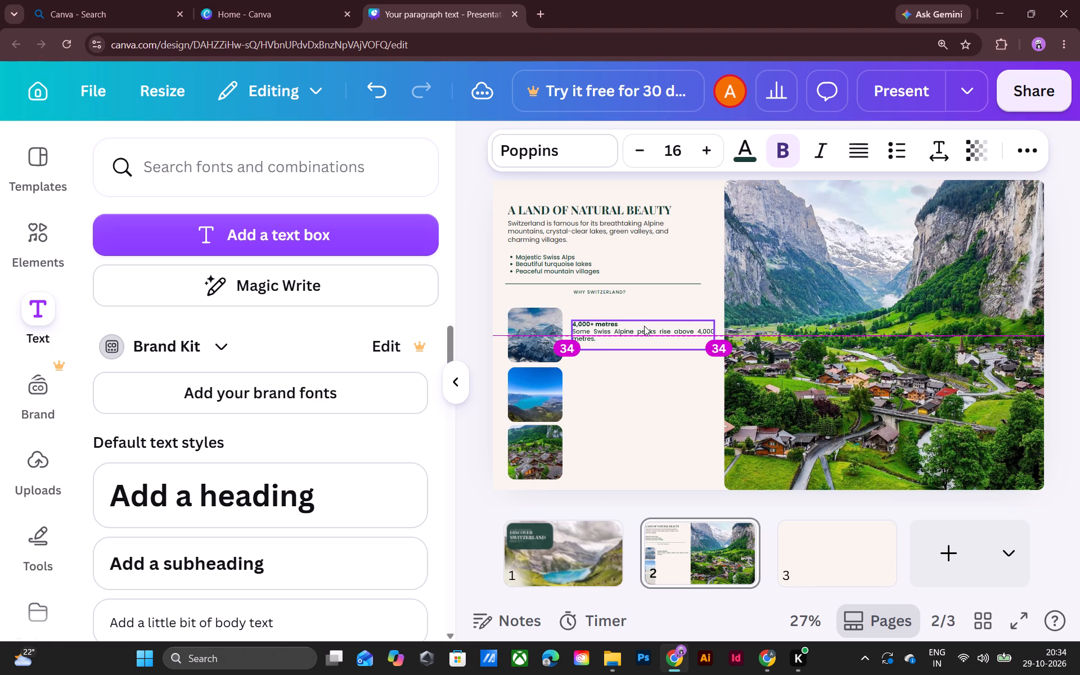
key(Up)
key(Up)
key(Up)
key(Up)
key(Up)
key(Up)
key(Up)
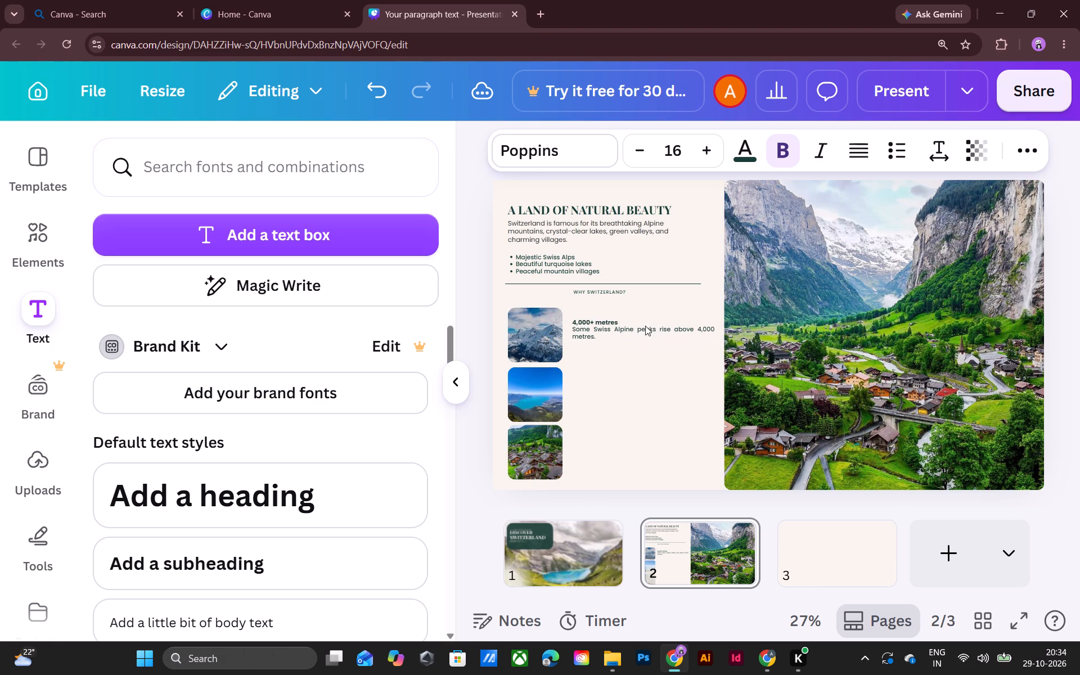
key(Up)
key(Up)
key(Up)
key(Up)
key(Up)
key(Up)
key(Left)
key(Left)
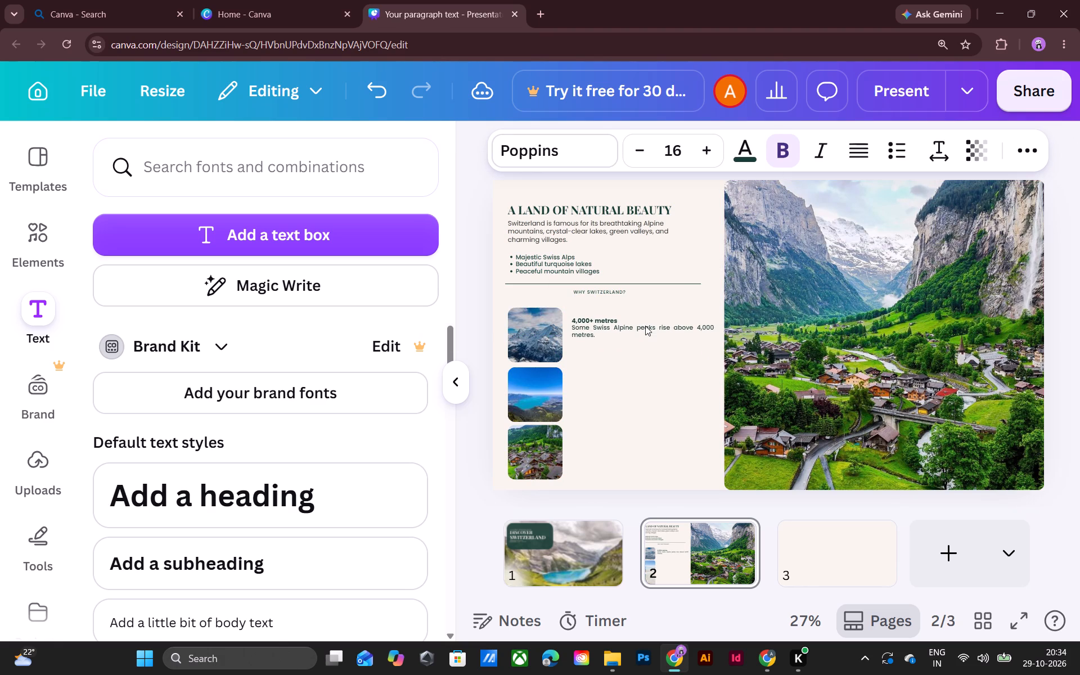
key(Left)
key(Left)
key(Left)
key(Left)
key(Left)
key(Left)
key(Left)
key(Left)
key(Left)
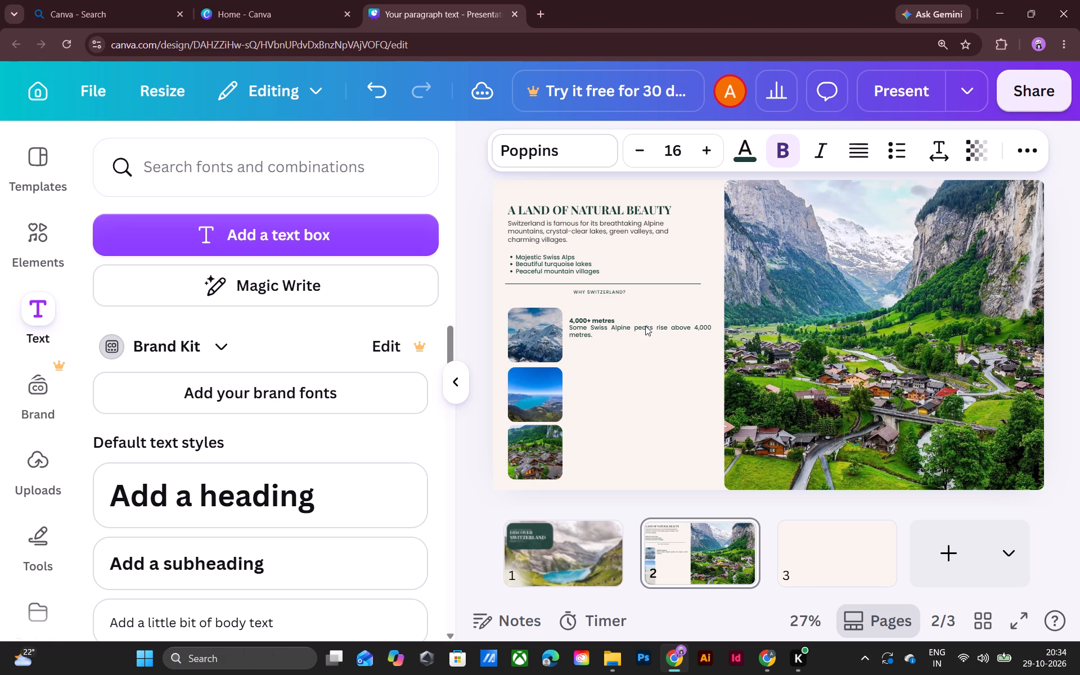
key(Down)
key(Down)
key(Down)
key(Down)
key(Down)
key(Down)
key(Down)
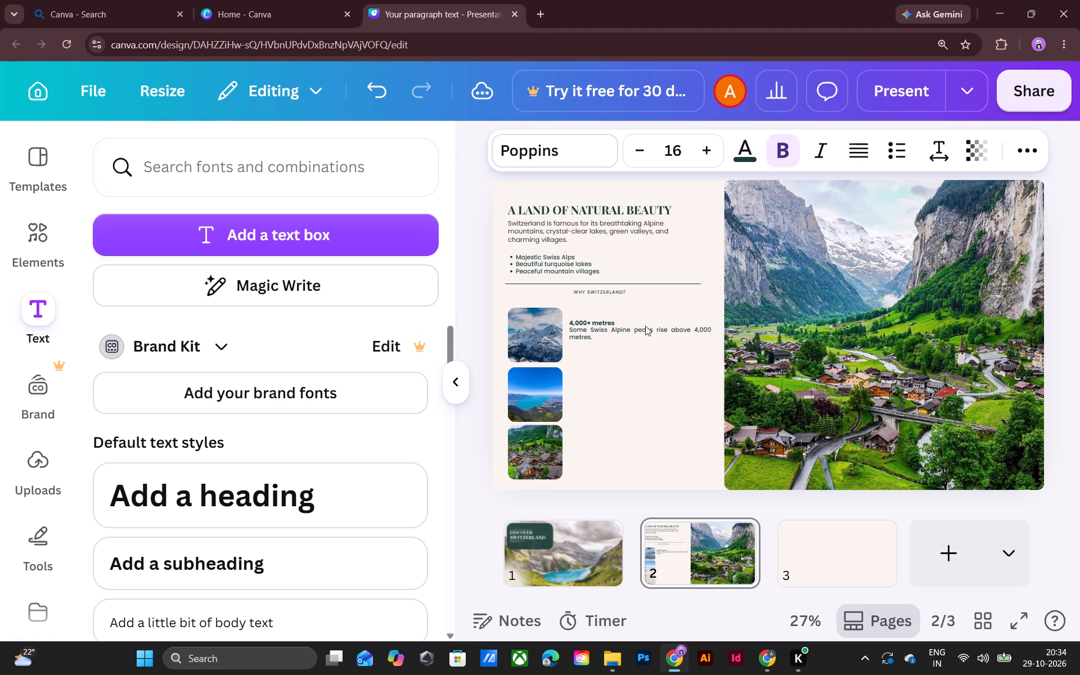
key(Down)
key(Down)
key(Down)
key(Down)
key(Left)
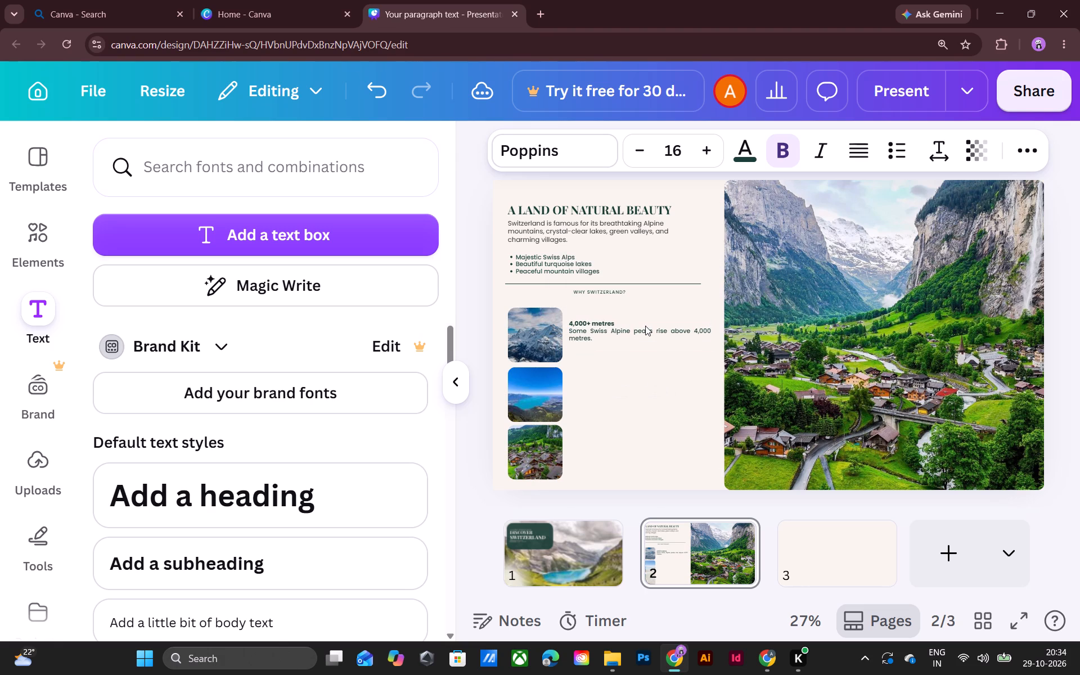
key(Left)
click(665, 538)
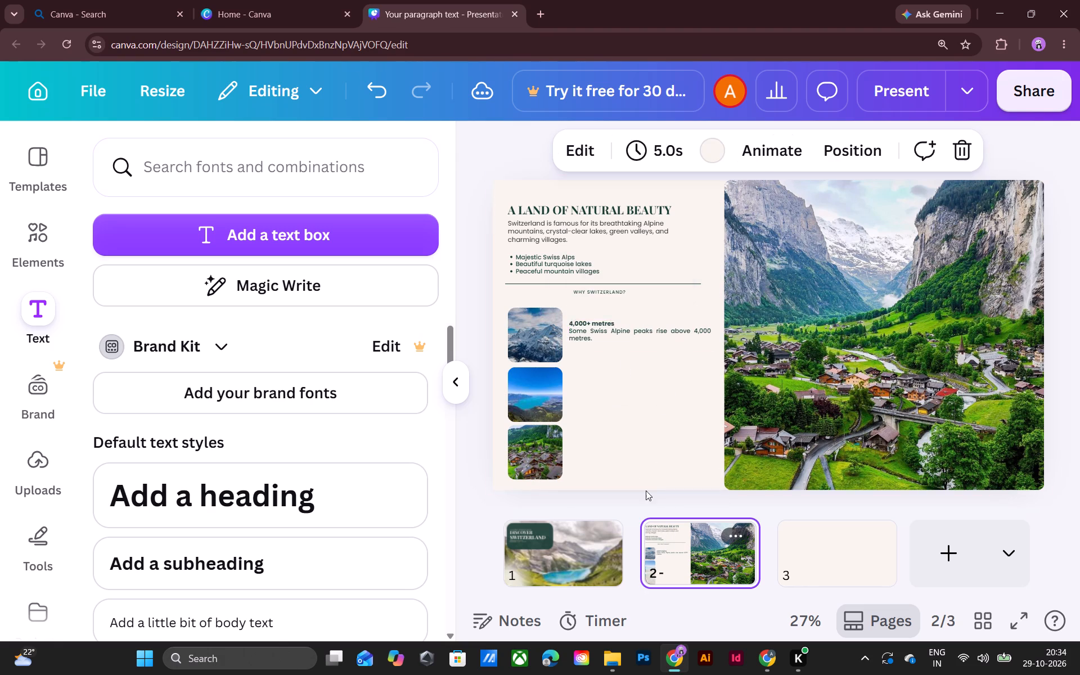
Nudge the "WHY SWITZERLAND?" label slightly down so it sits a little farther below the divider line.
click(595, 288)
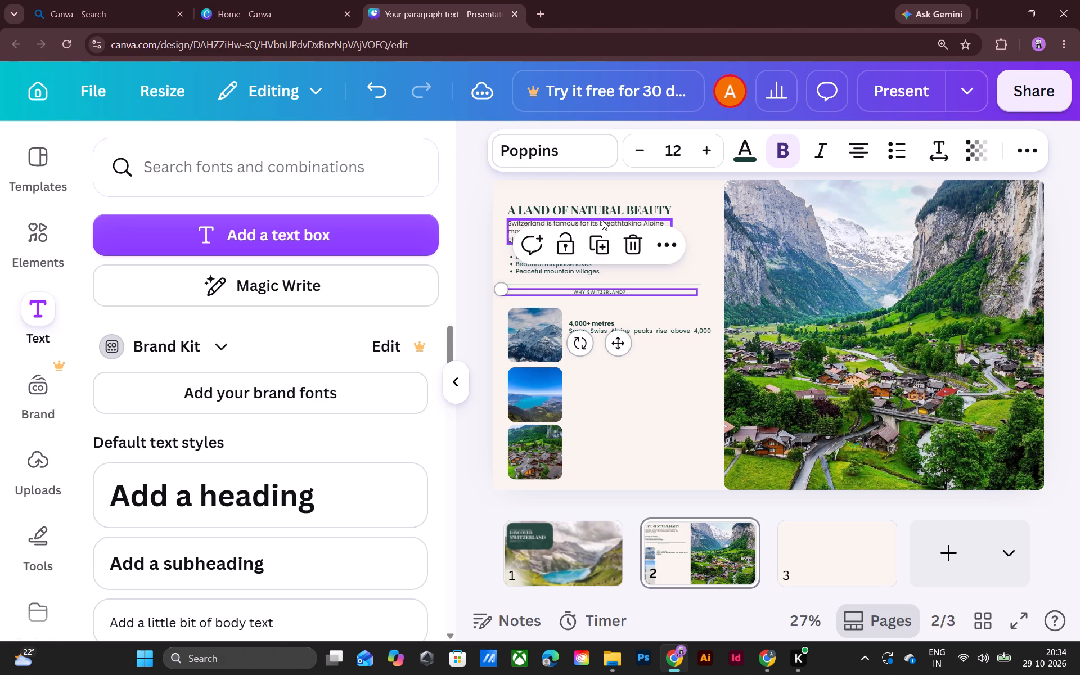
key(Down)
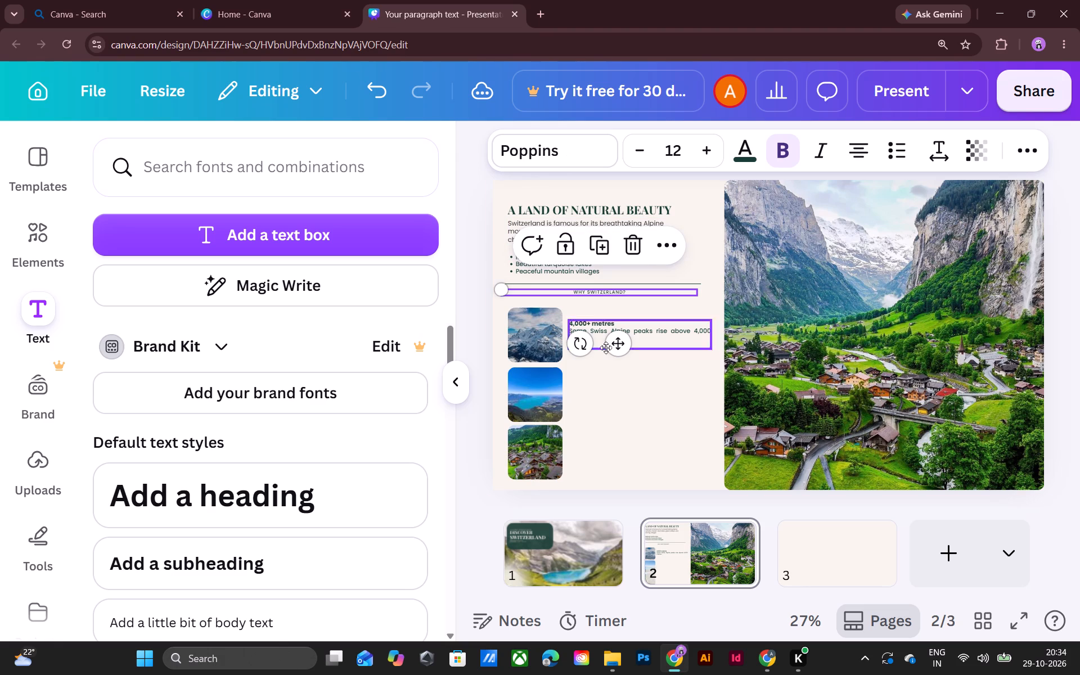
click(606, 368)
click(605, 291)
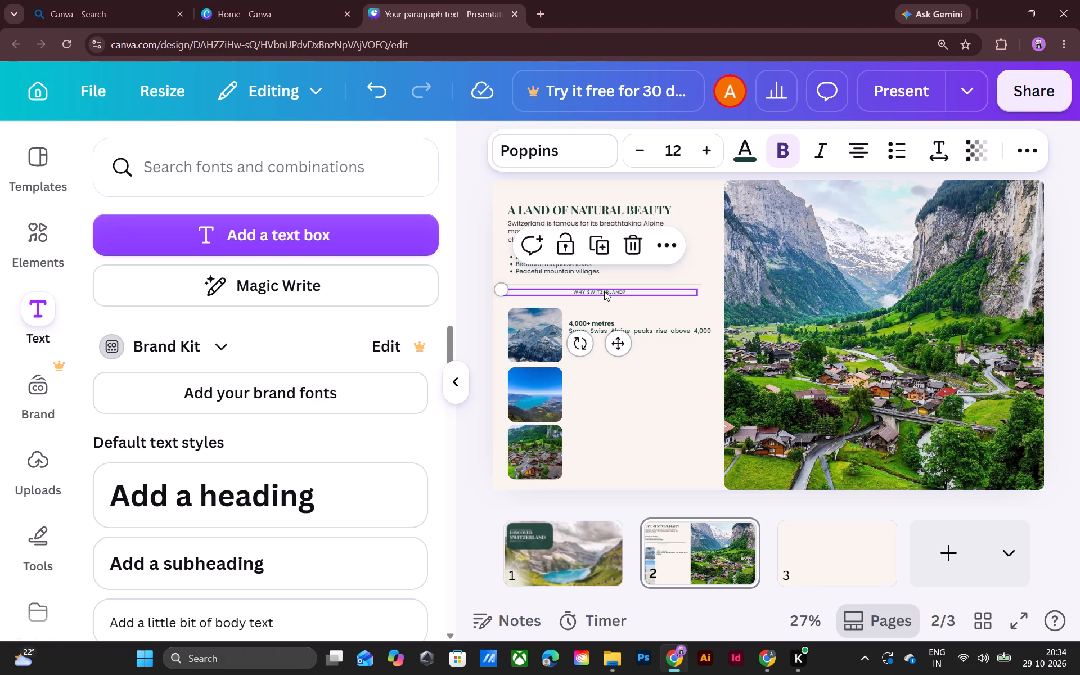
key(Down)
key(Down)
key(Down)
key(Down)
key(Down)
key(Down)
key(Down)
key(Down)
key(Down)
key(Down)
key(Down)
key(Down)
key(Down)
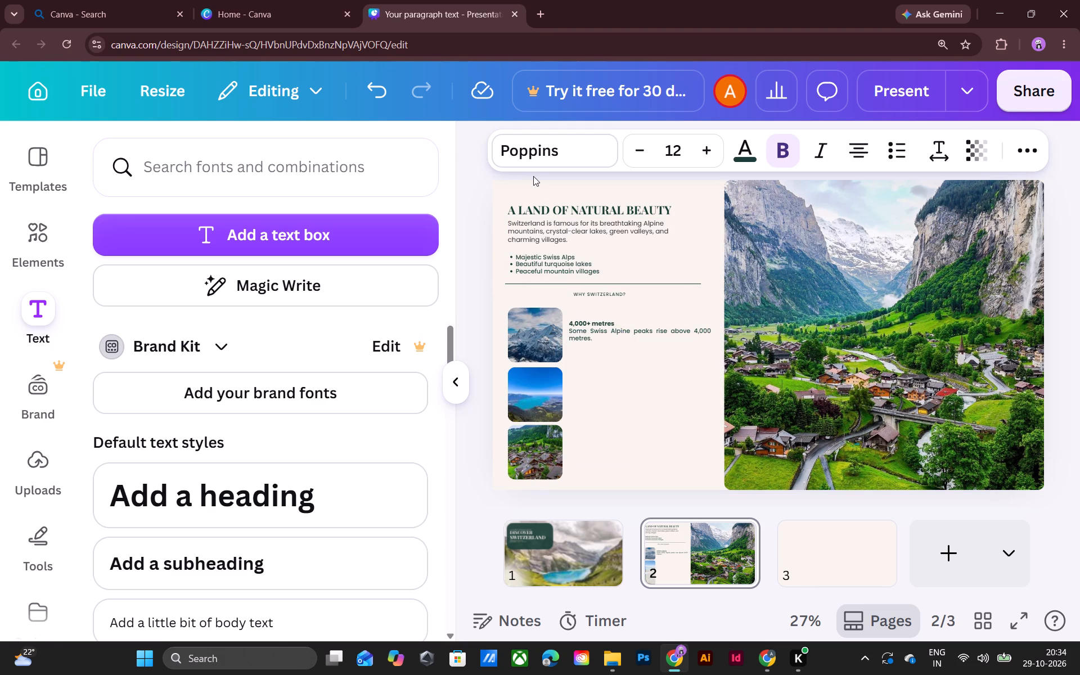
key(Down)
key(Up)
key(Up)
key(Up)
key(Up)
key(Up)
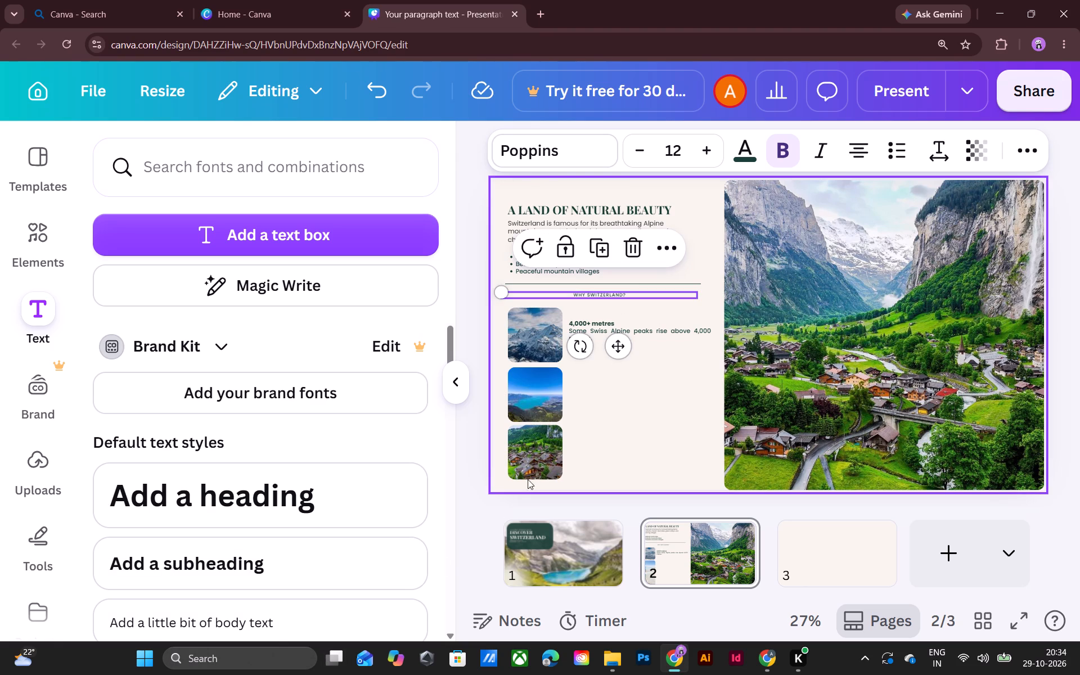
Set the whole "WHY SWITZERLAND?" label to Poppins ExtraBold.
click(625, 295)
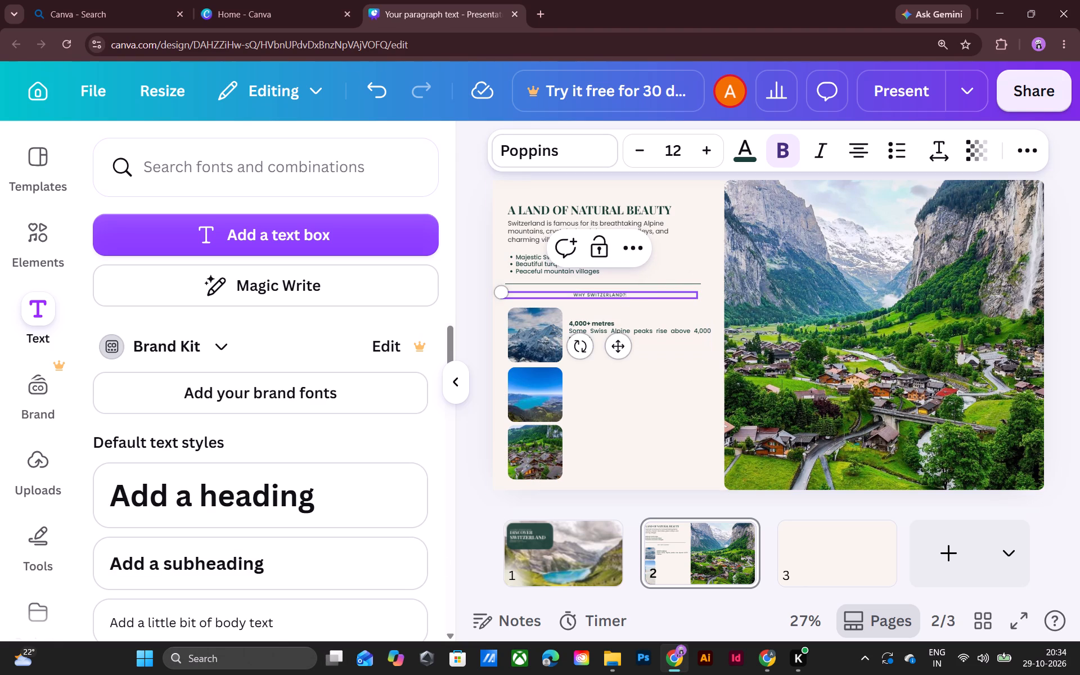
key(ctrl+a)
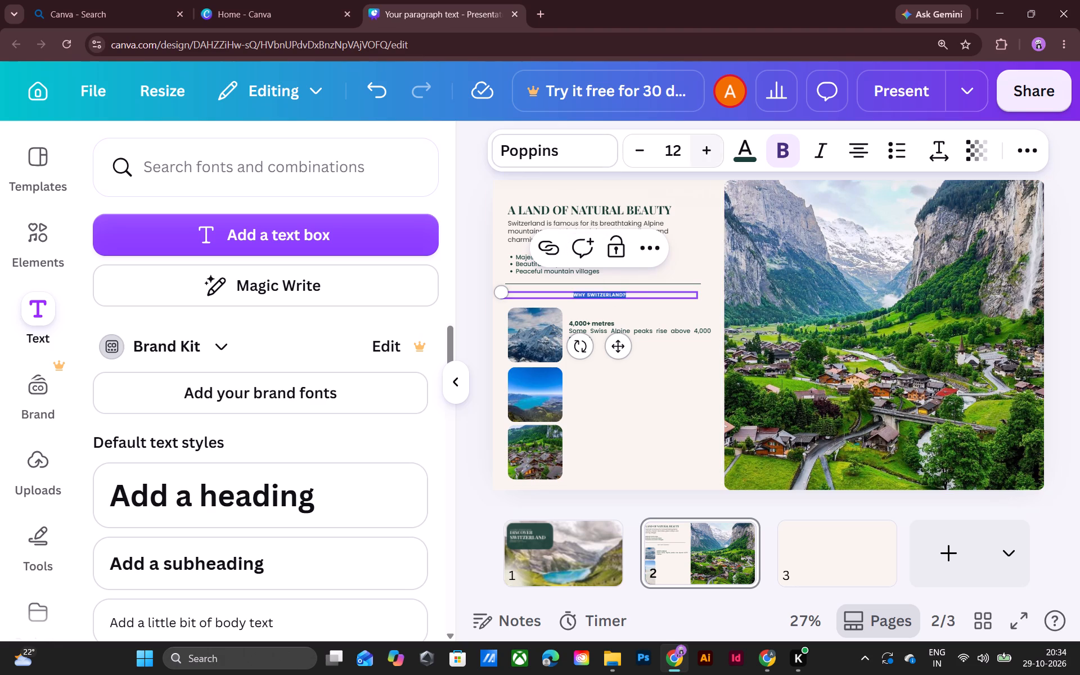
click(595, 146)
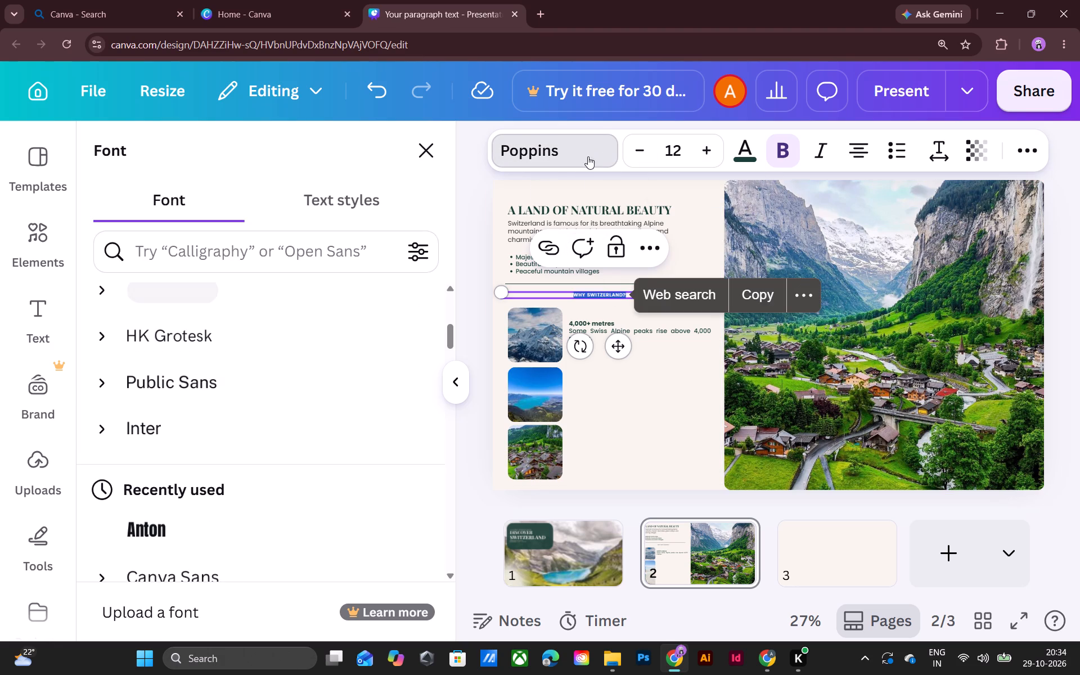
scroll(148, 352, up, 9)
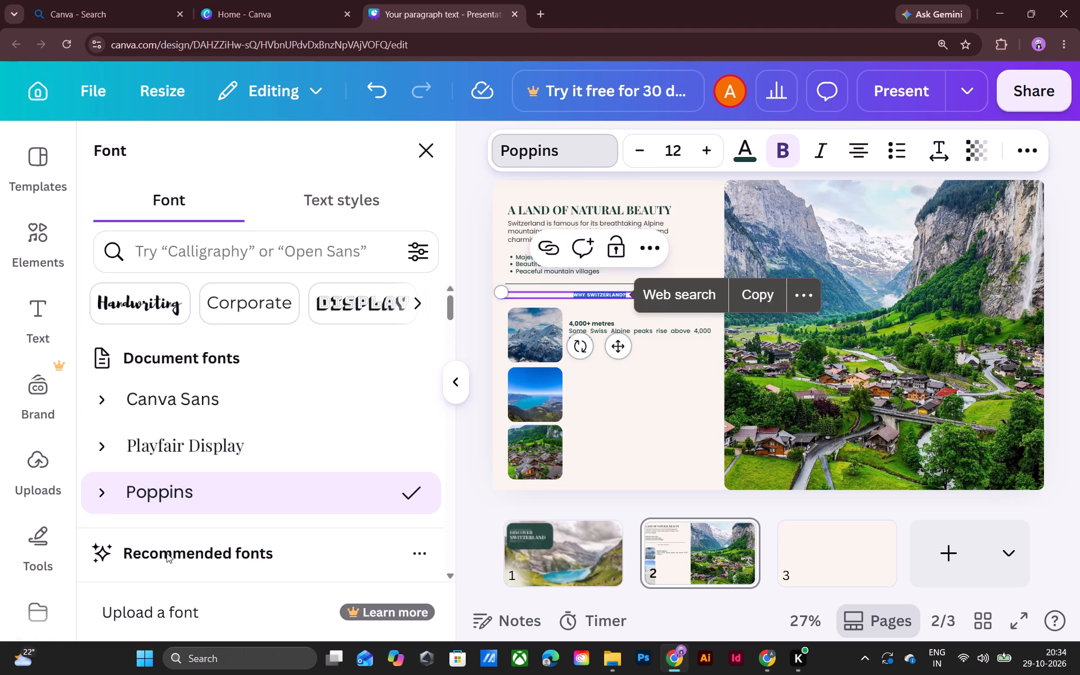
click(111, 489)
scroll(207, 494, down, 2)
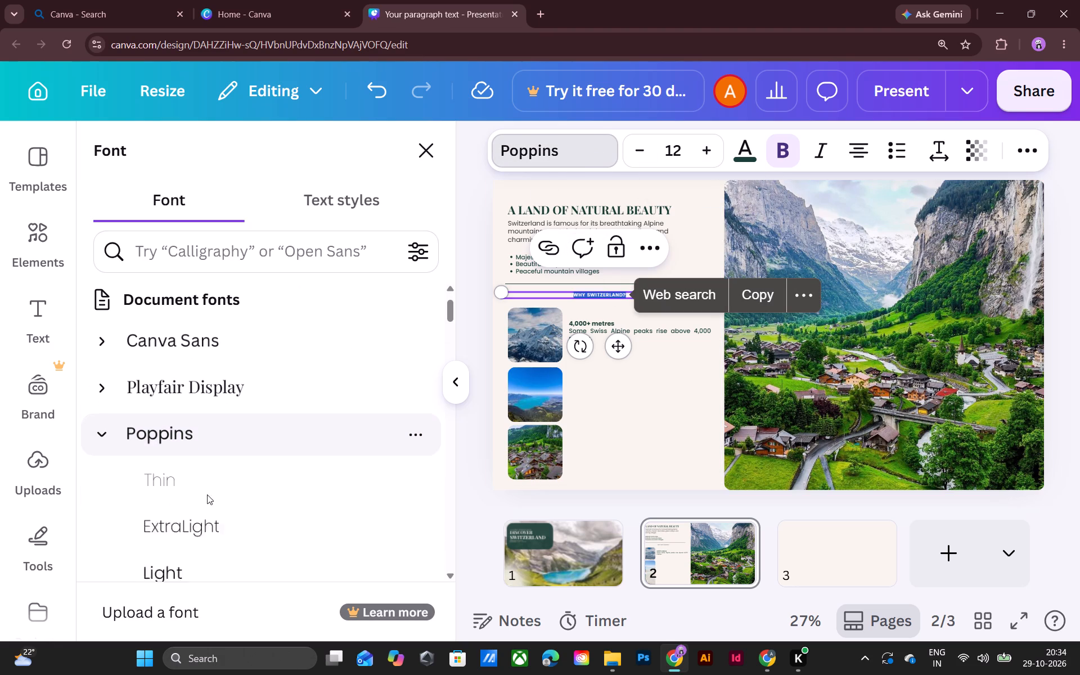
scroll(207, 485, down, 2)
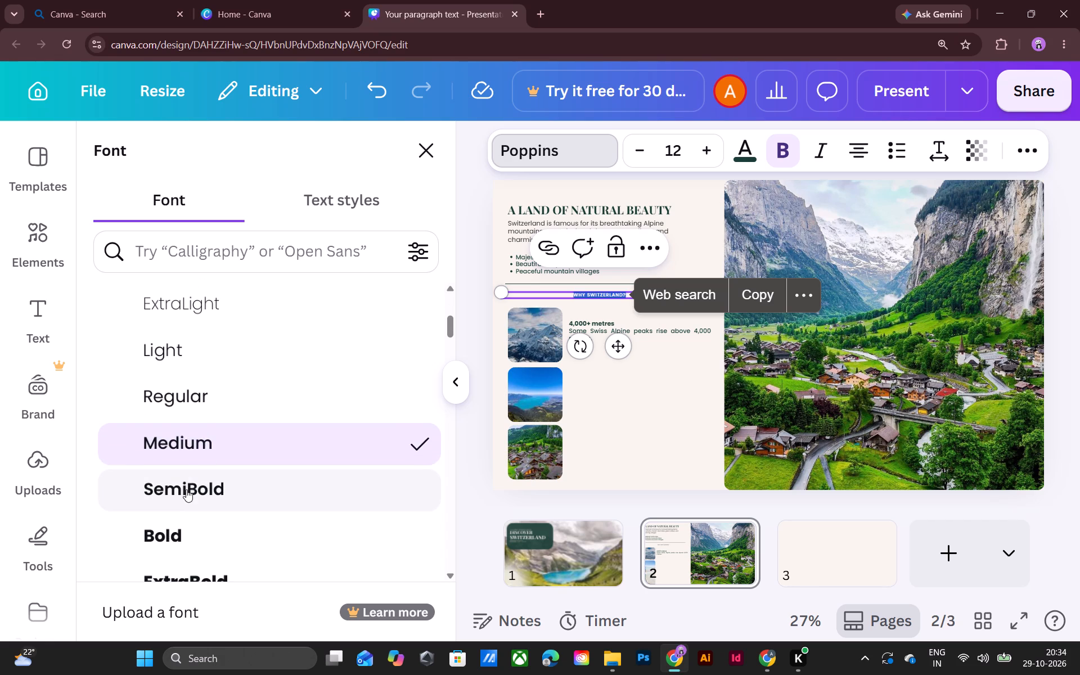
click(185, 489)
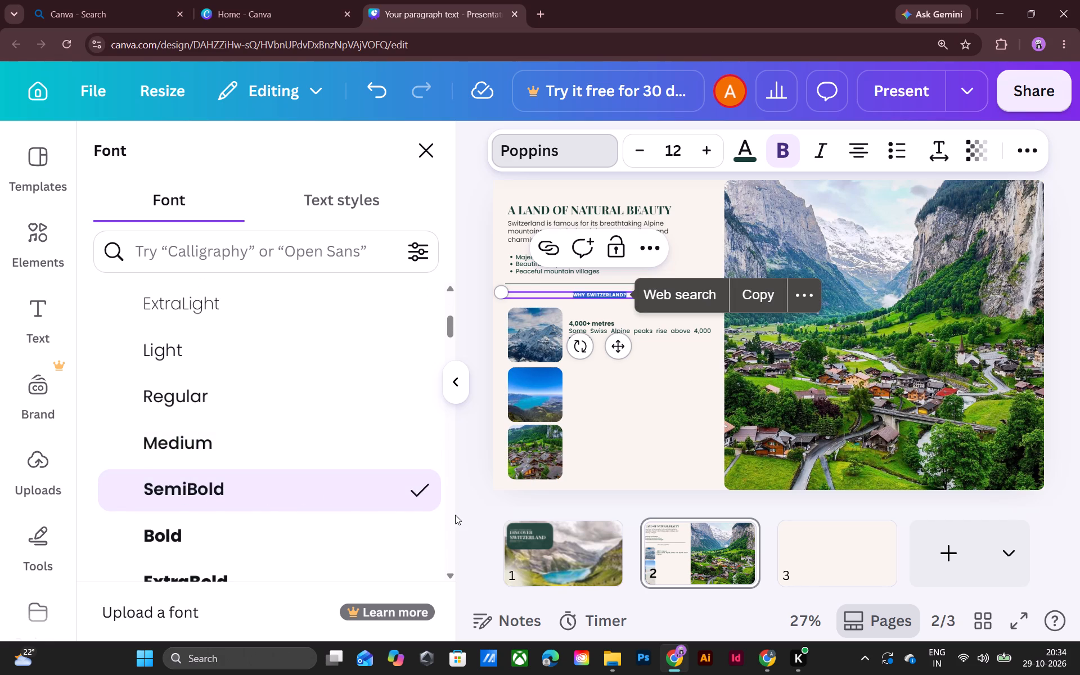
click(484, 510)
click(484, 510)
scroll(97, 484, down, 2)
click(199, 433)
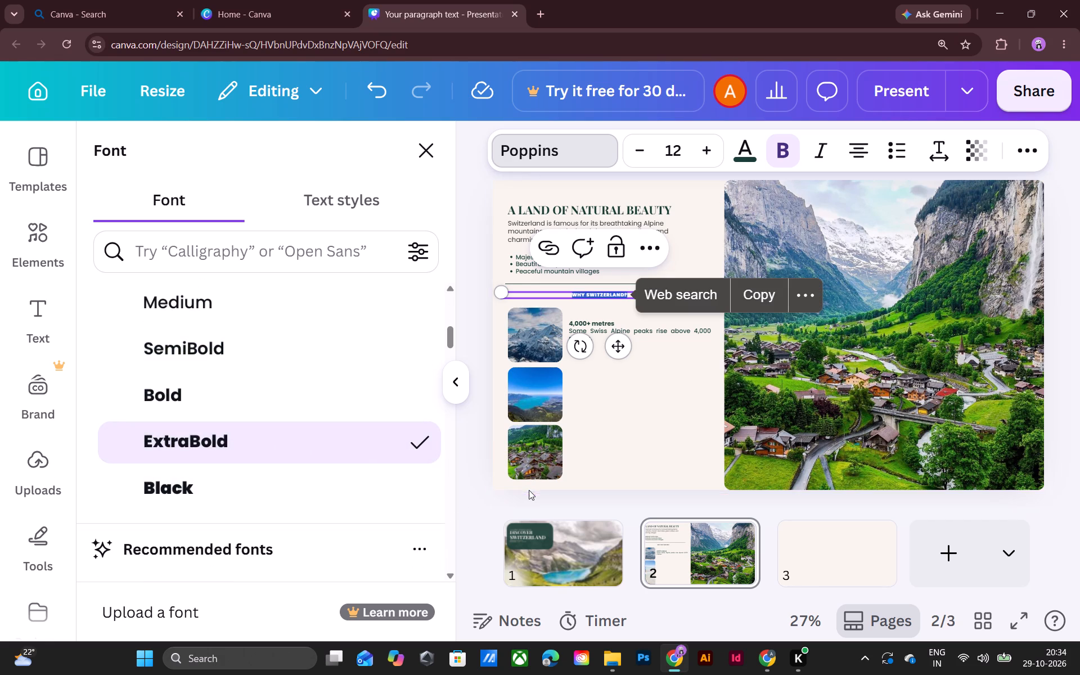
click(570, 483)
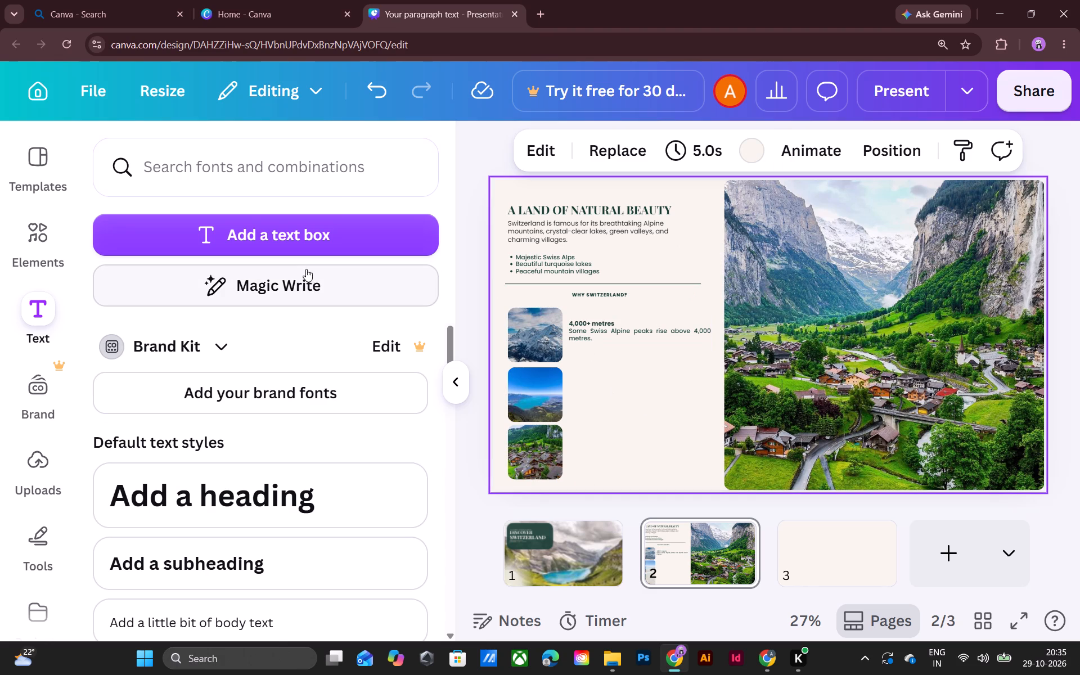
click(307, 246)
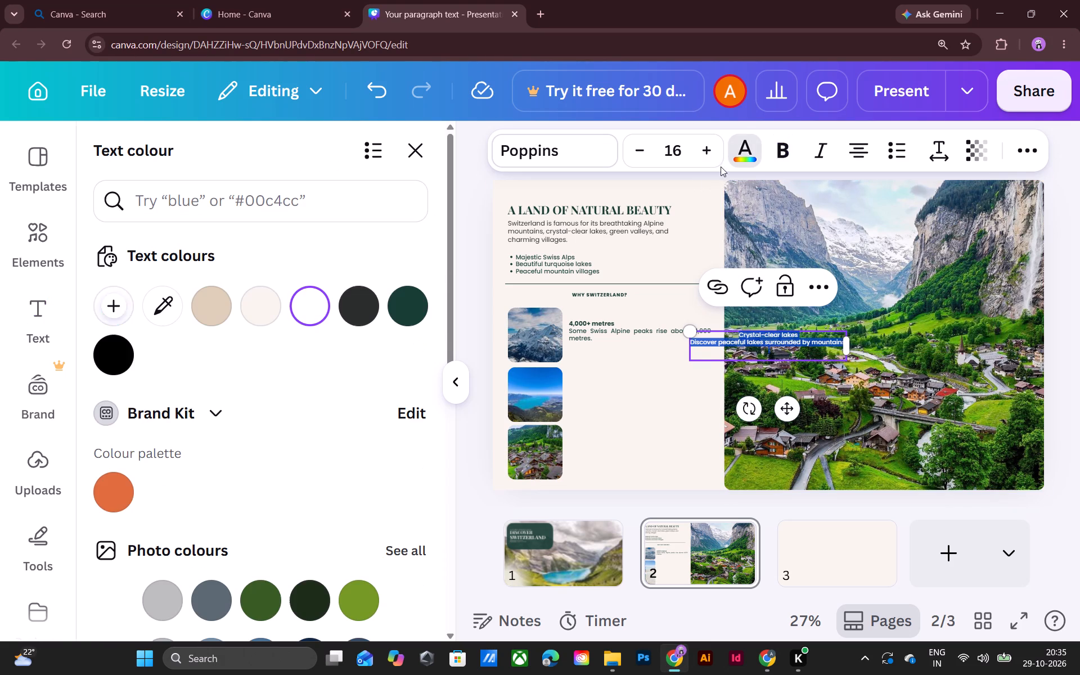
click(416, 310)
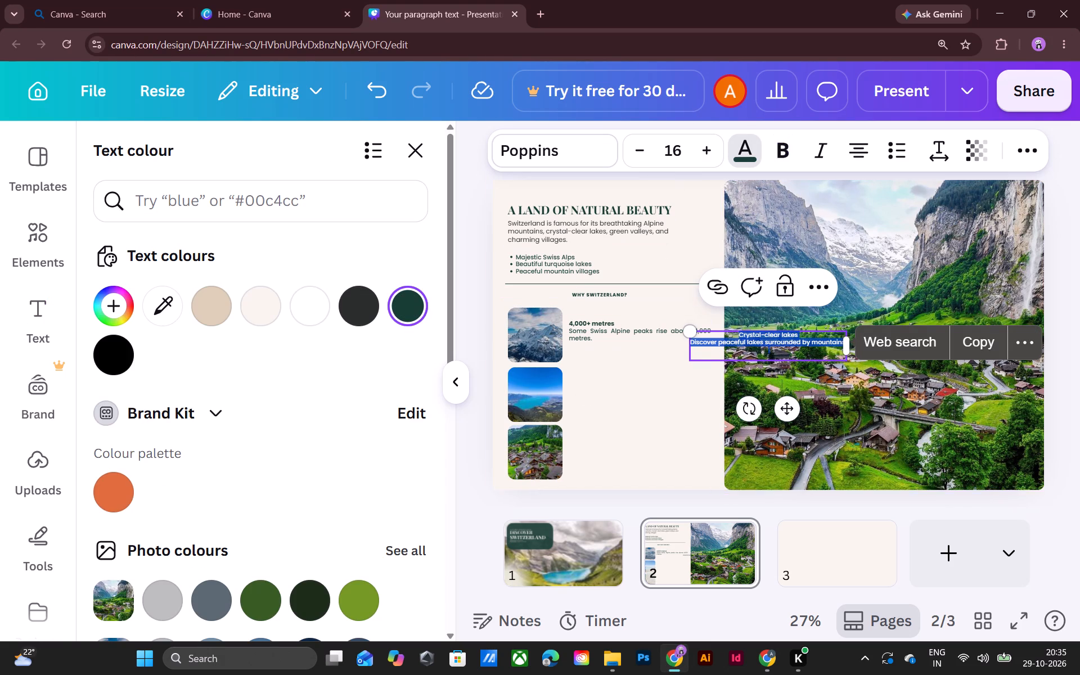
click(661, 382)
Move the "Crystal-clear lakes" text box beside the lake thumbnail, its edge lined up with the "4,000+ metres" text.
click(622, 322)
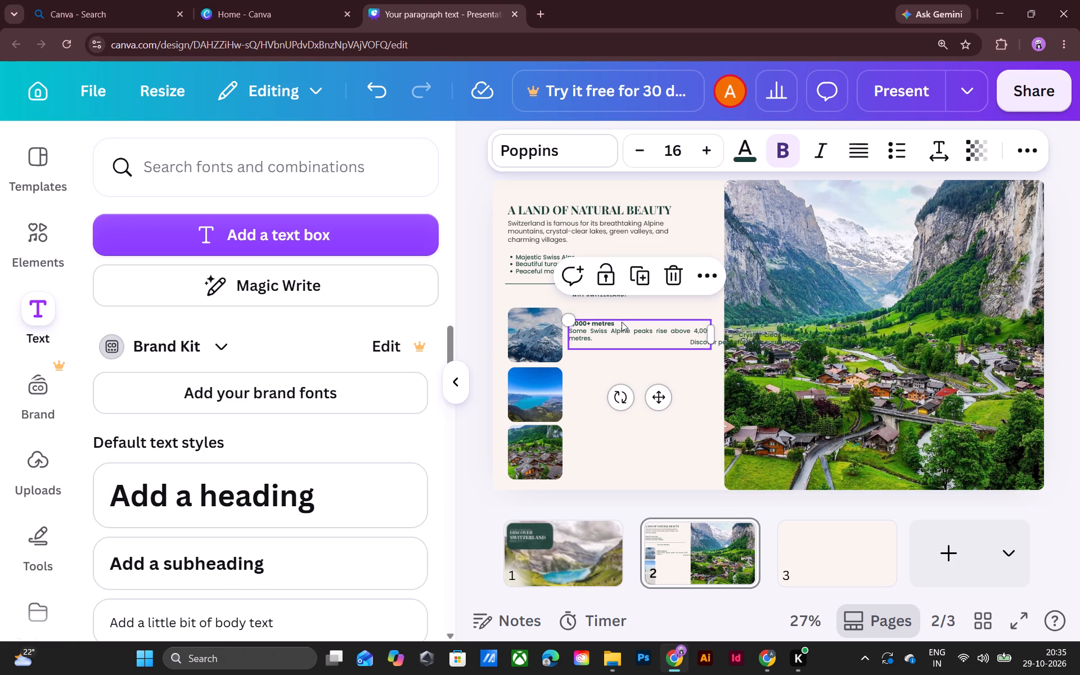
drag(745, 345, 624, 392)
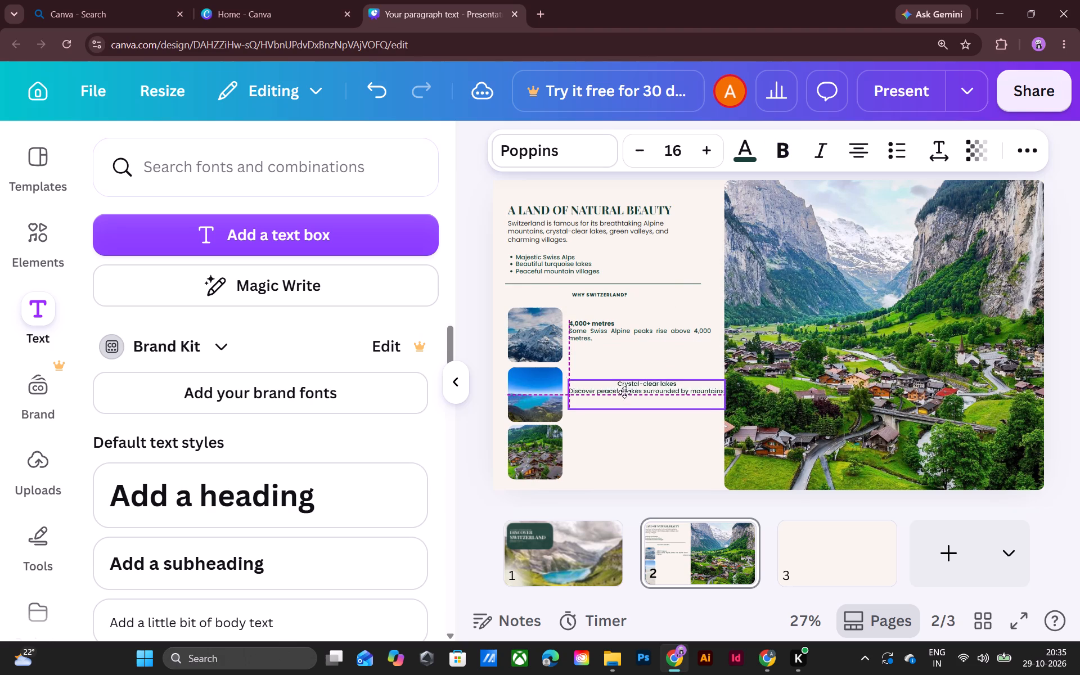
drag(624, 392, 625, 392)
click(636, 376)
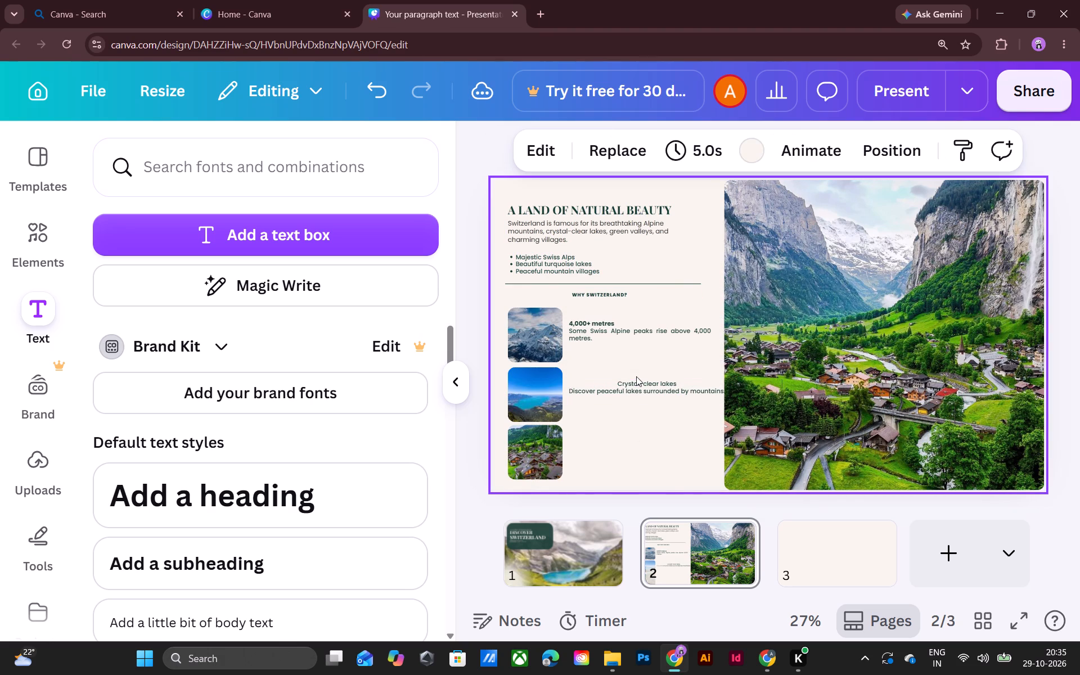
Left-align both lines of the "Crystal-clear lakes" text.
key(ctrl+a)
click(686, 451)
click(627, 379)
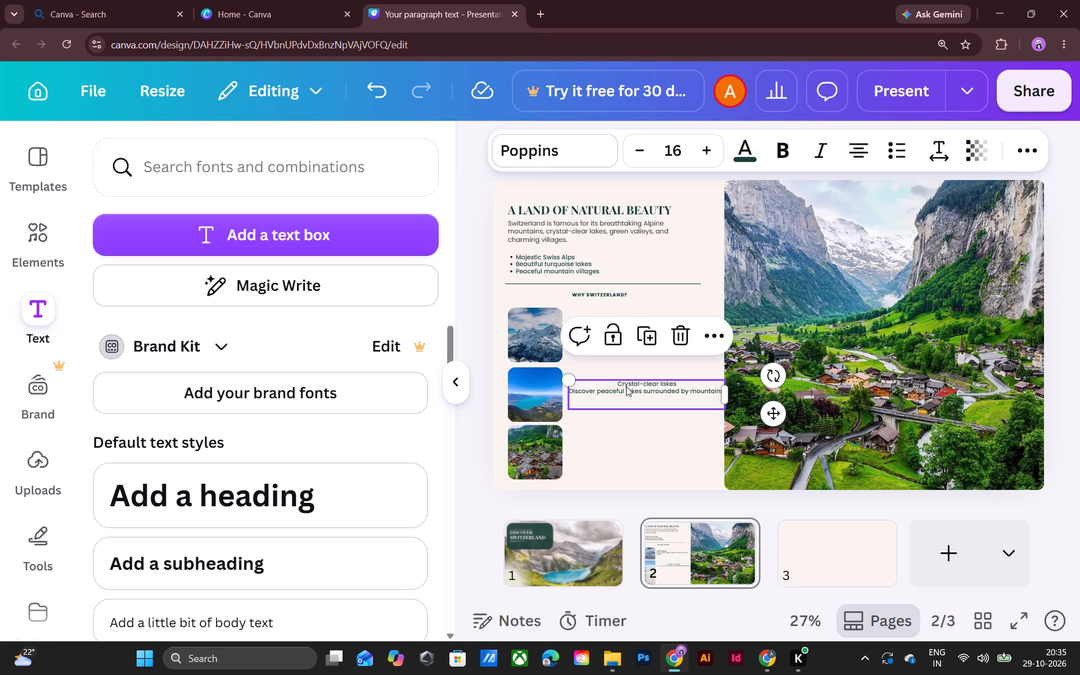
click(627, 392)
key(ctrl+a)
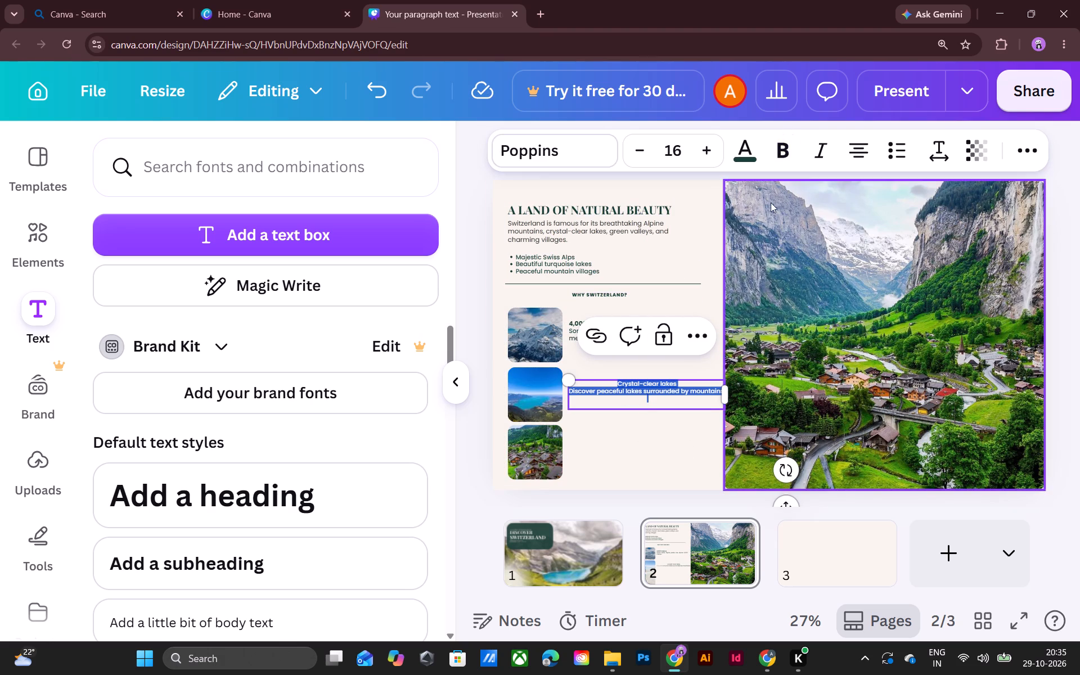
click(856, 151)
click(678, 449)
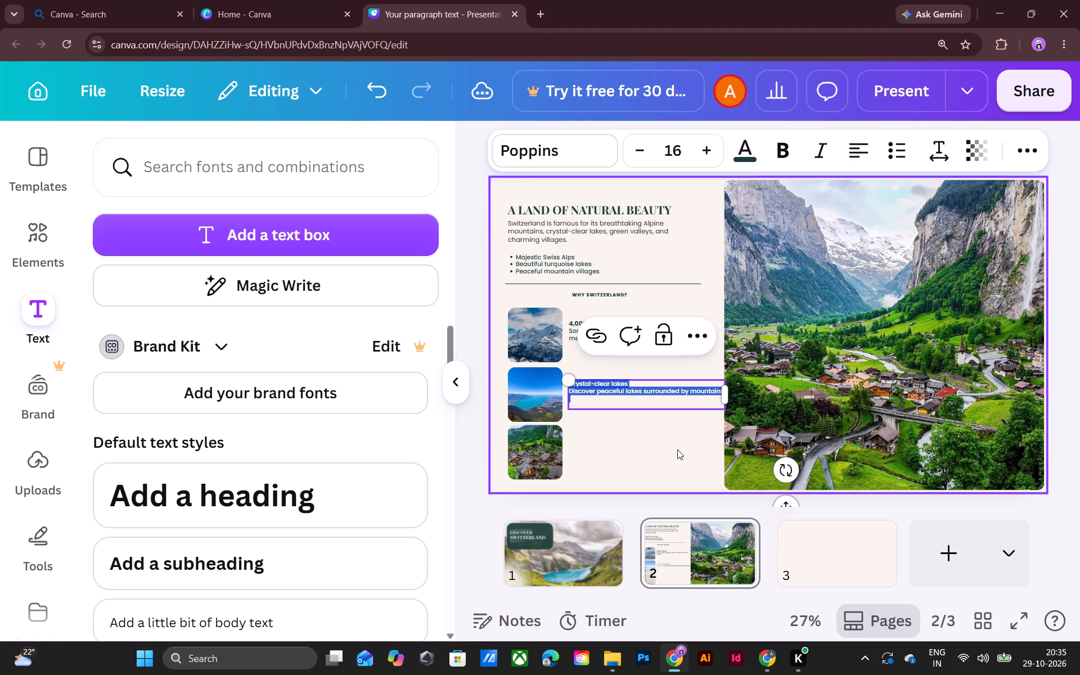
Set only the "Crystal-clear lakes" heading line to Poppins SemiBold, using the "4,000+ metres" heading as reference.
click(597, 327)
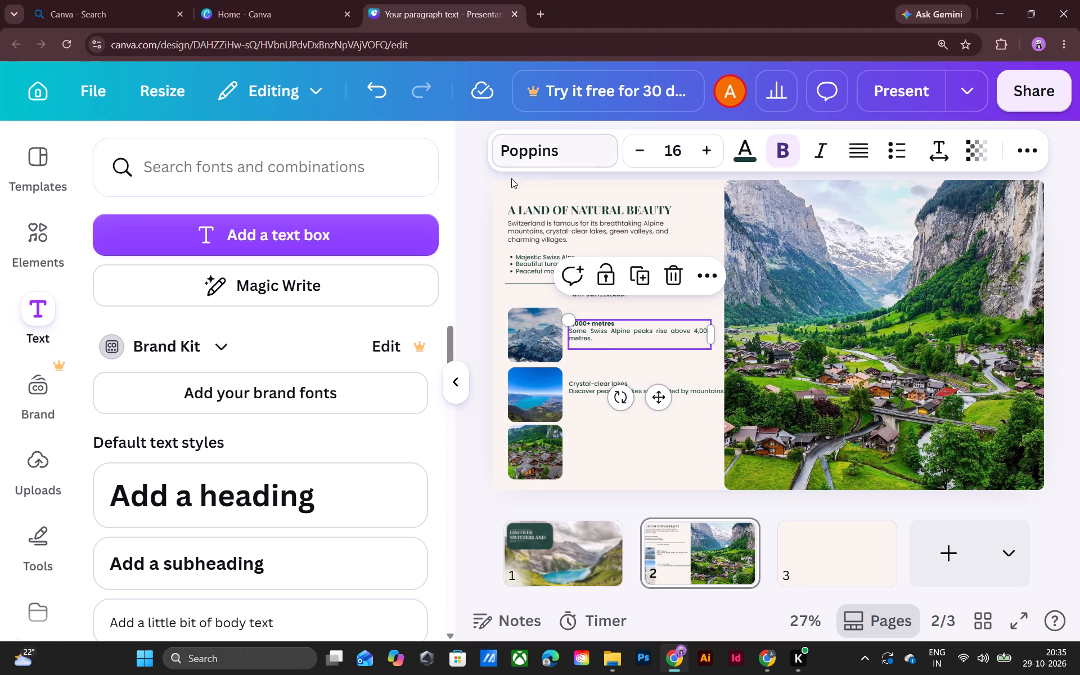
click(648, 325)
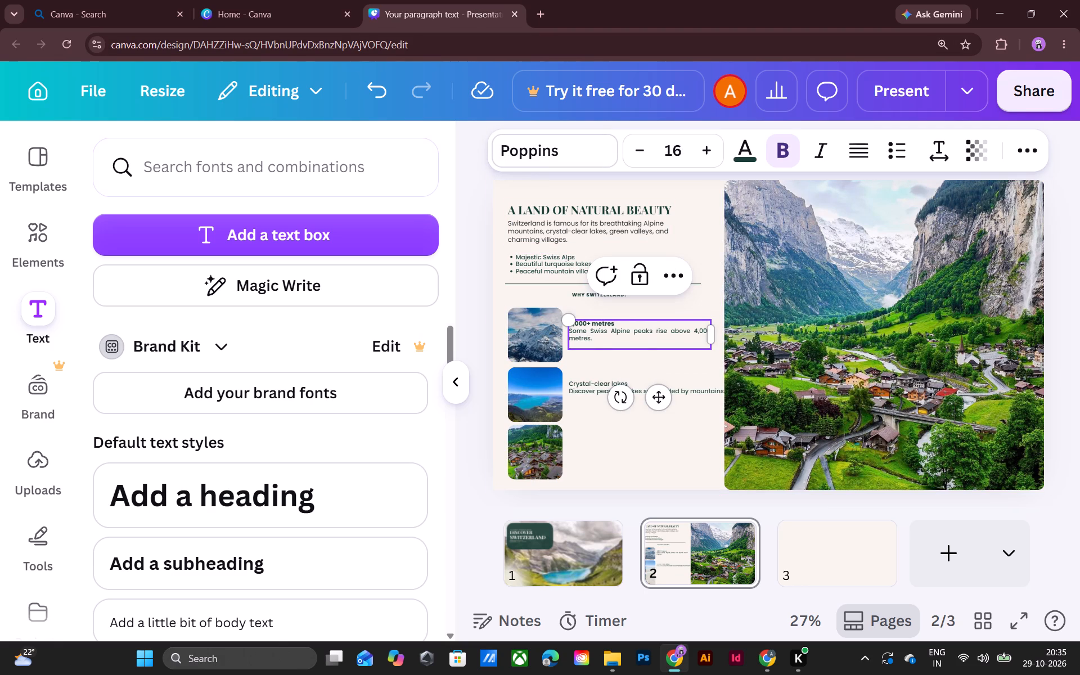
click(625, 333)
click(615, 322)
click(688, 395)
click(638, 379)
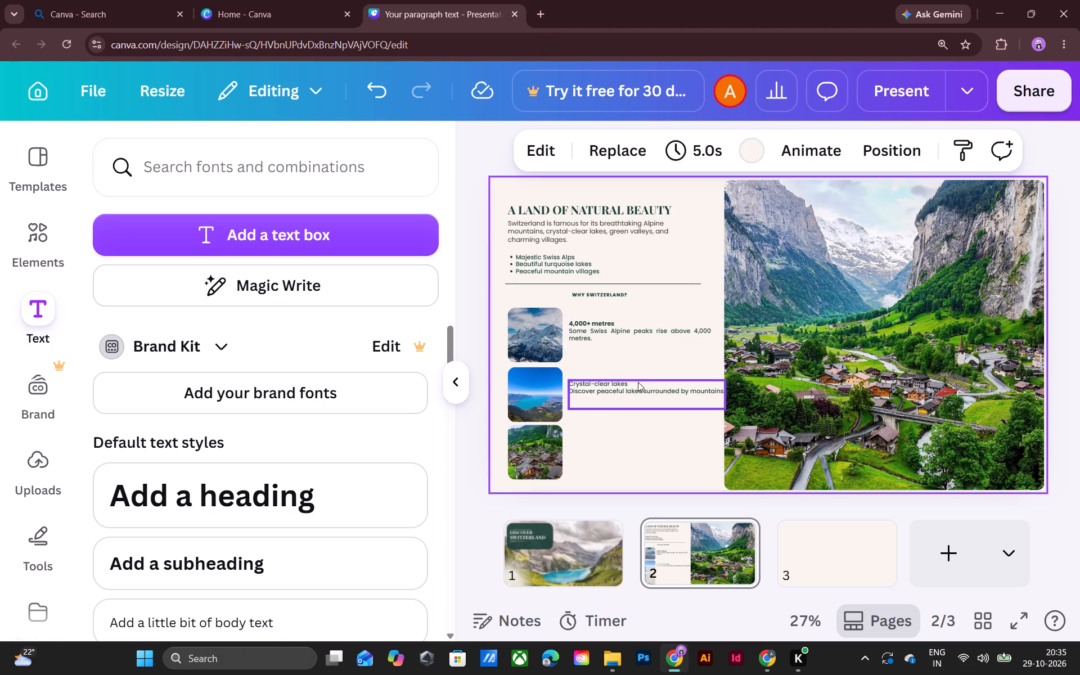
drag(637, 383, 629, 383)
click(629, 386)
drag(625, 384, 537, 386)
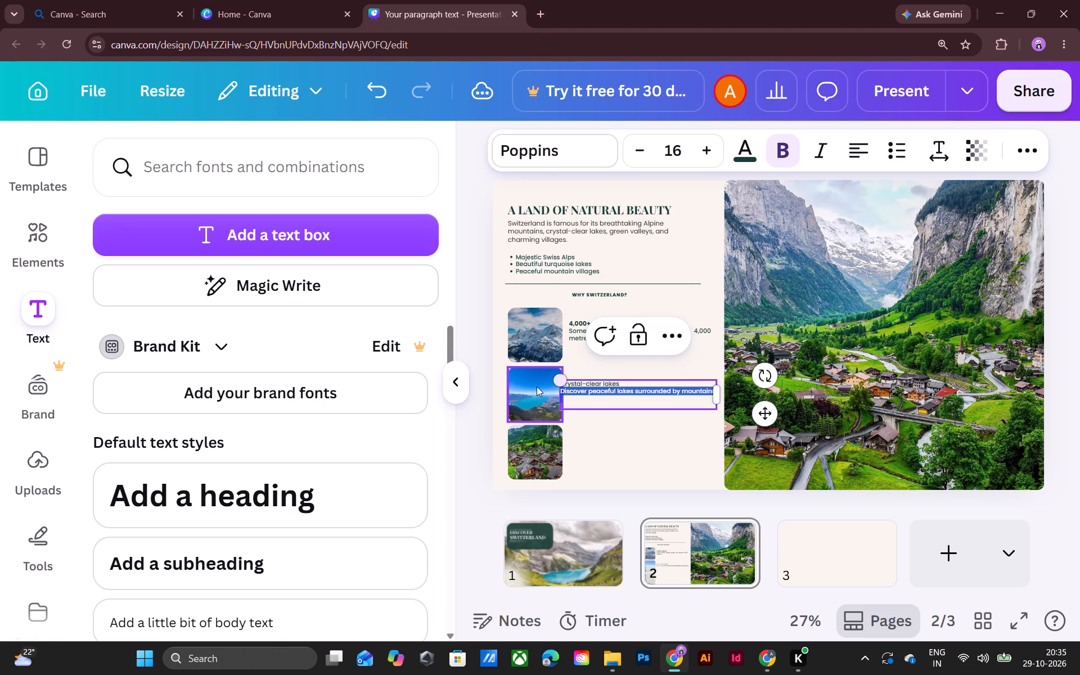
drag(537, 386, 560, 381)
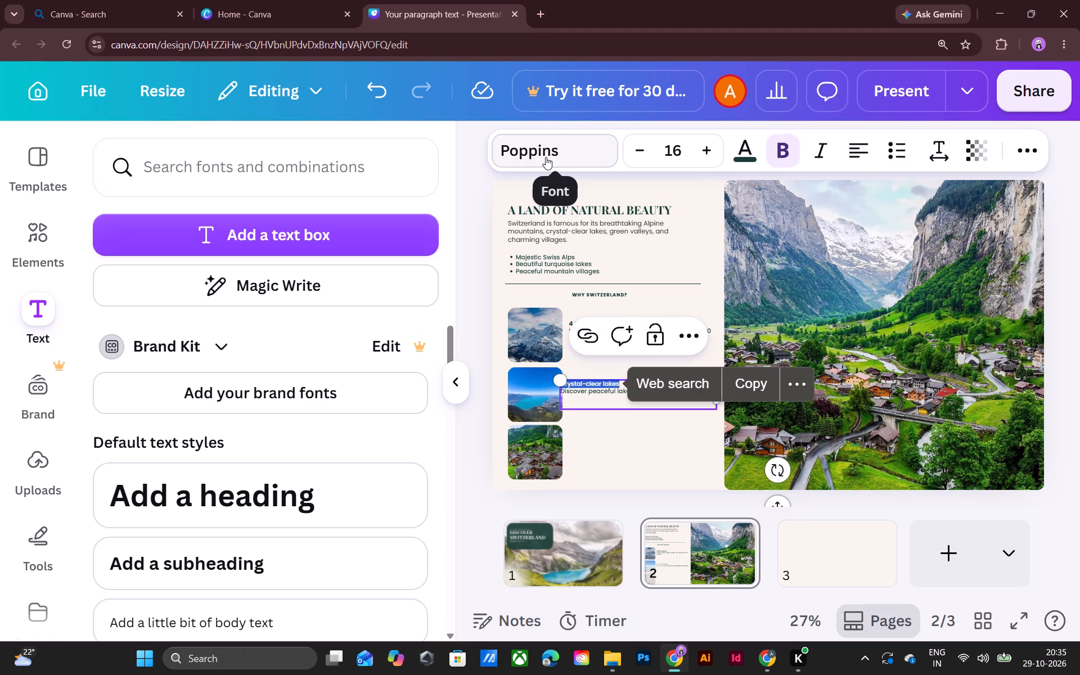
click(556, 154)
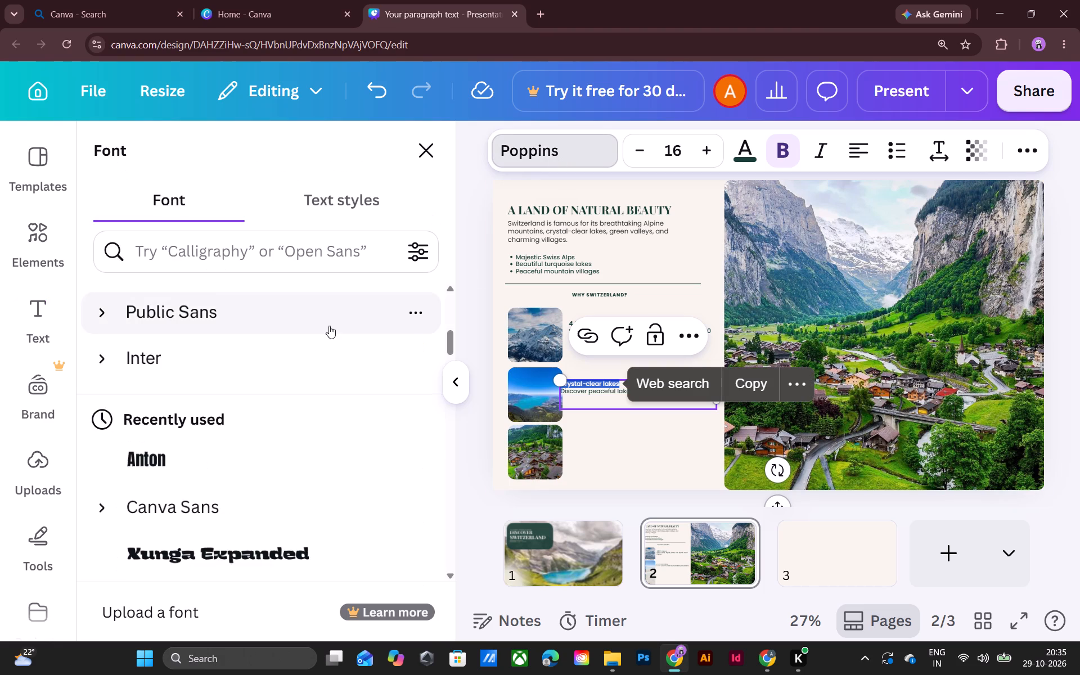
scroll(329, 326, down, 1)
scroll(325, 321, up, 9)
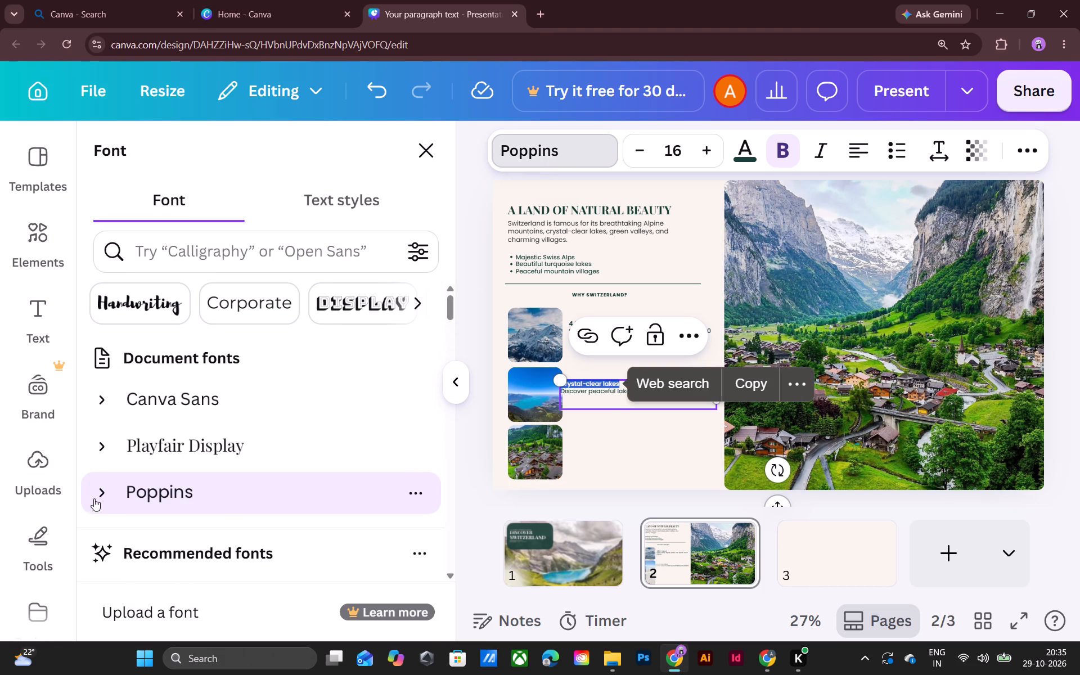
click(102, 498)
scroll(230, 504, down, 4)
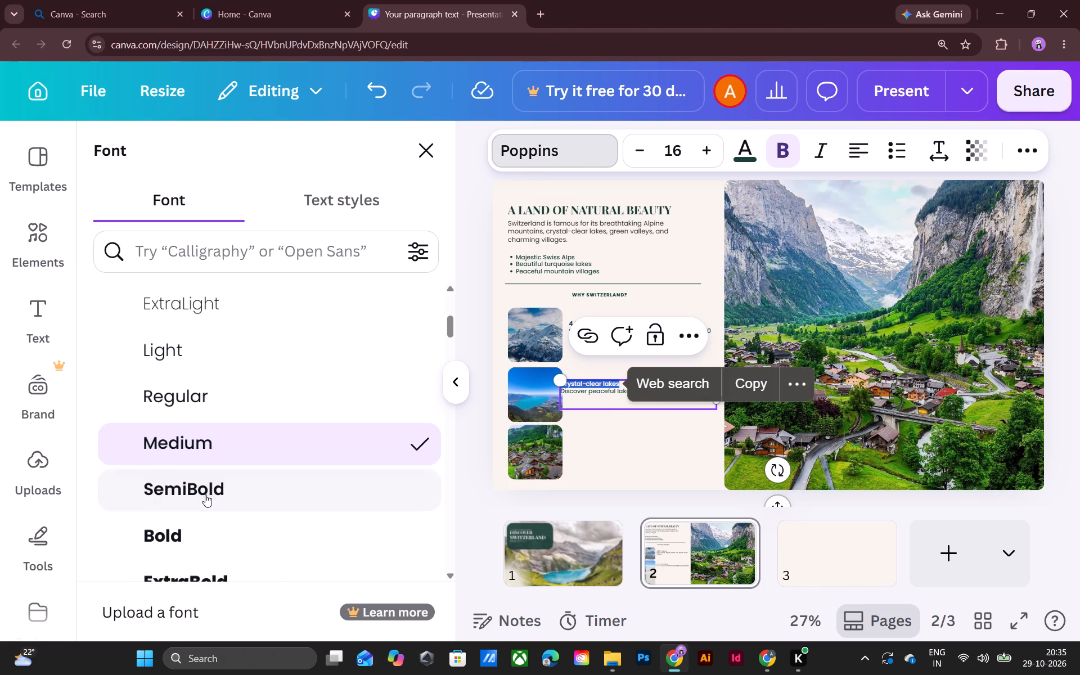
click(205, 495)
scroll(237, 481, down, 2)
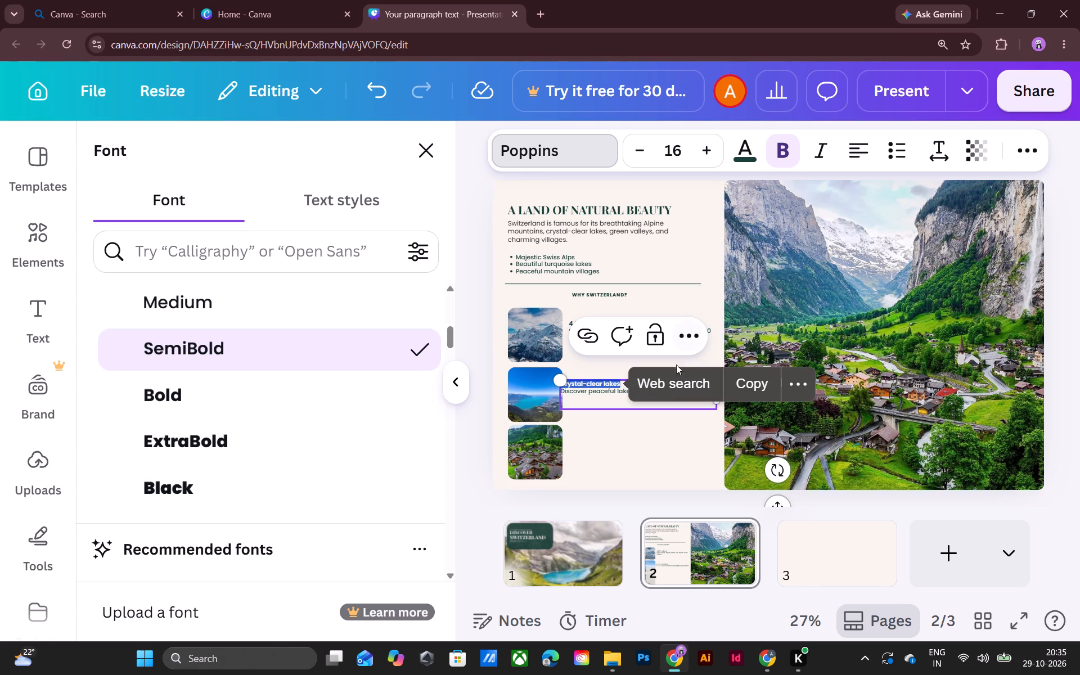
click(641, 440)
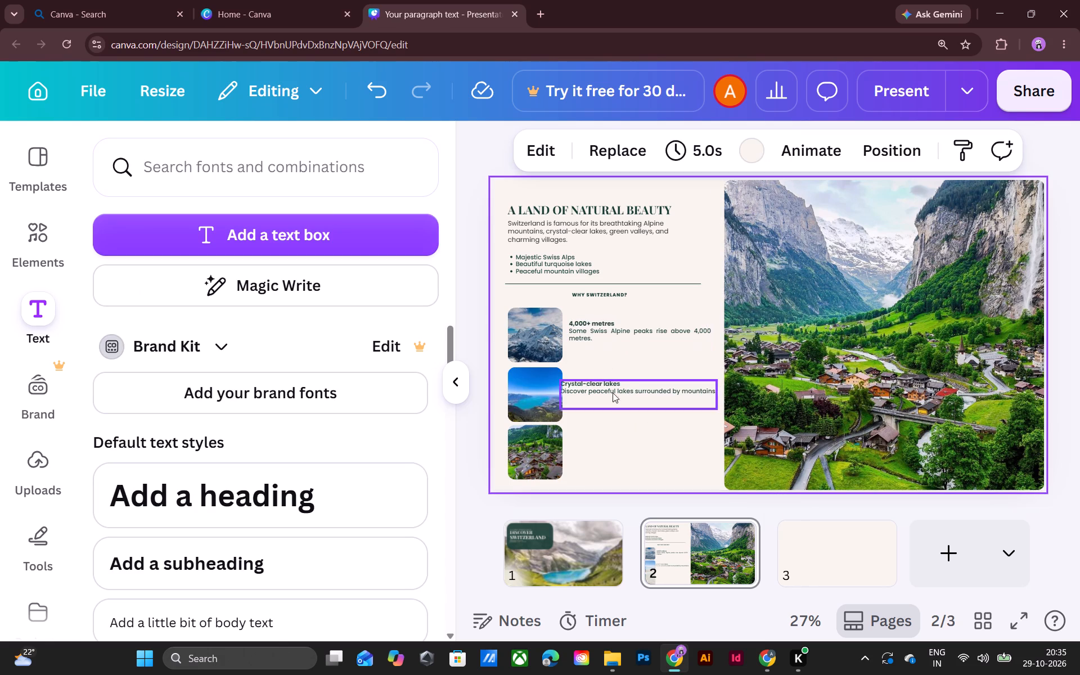
Check which Poppins weight the "4,000+ metres" heading uses.
click(628, 328)
click(602, 323)
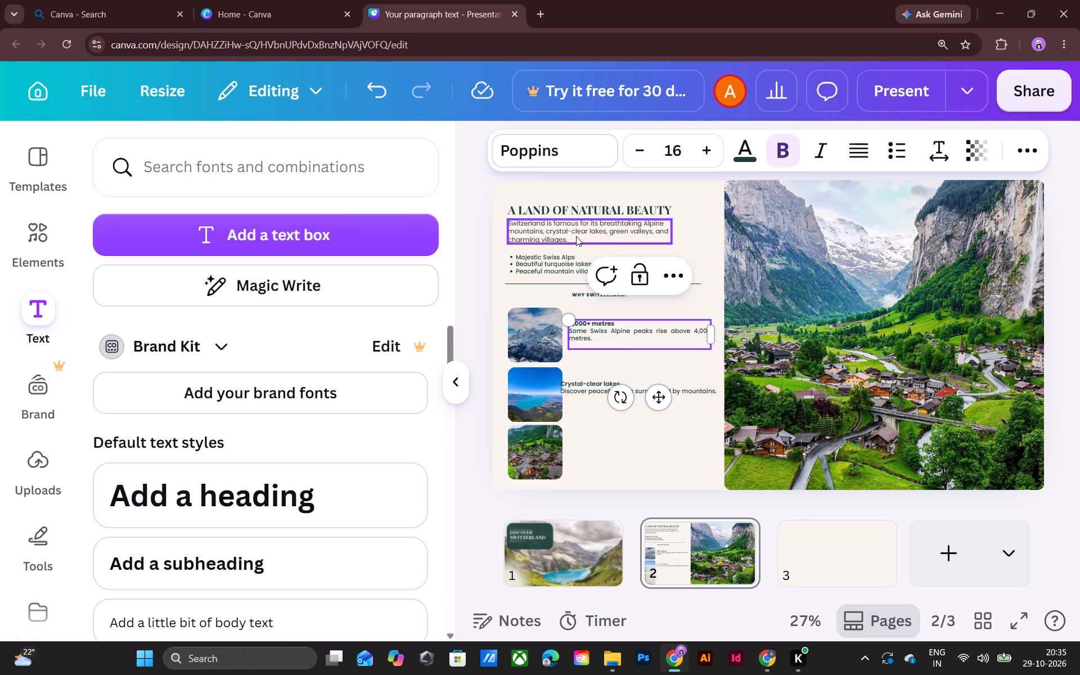
click(556, 155)
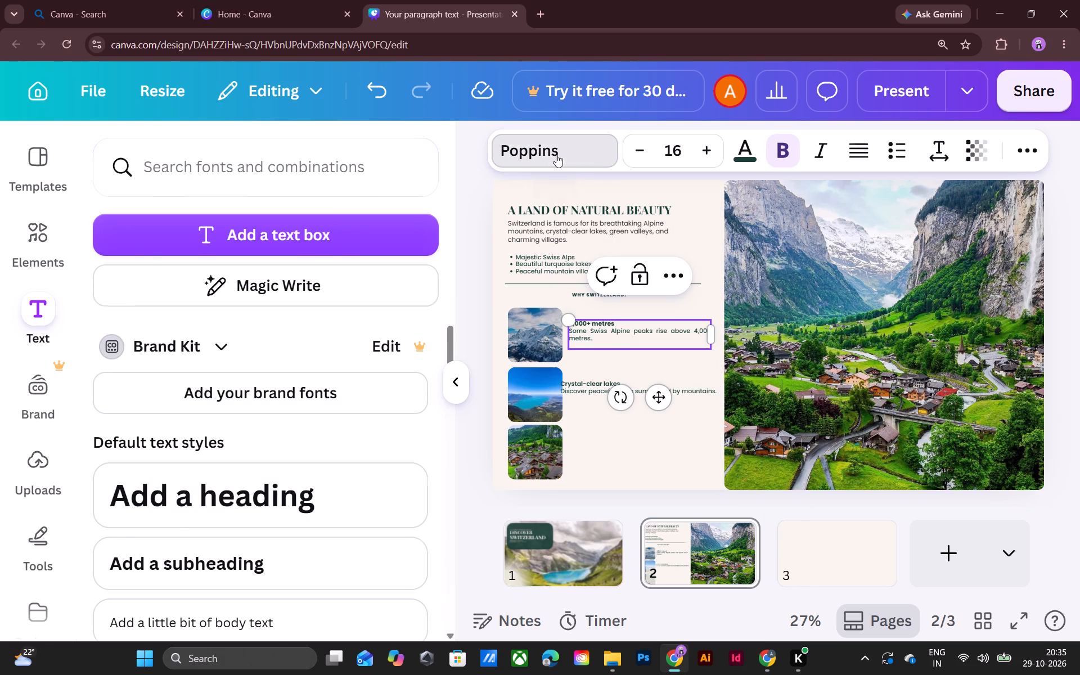
scroll(290, 276, down, 2)
scroll(199, 301, up, 10)
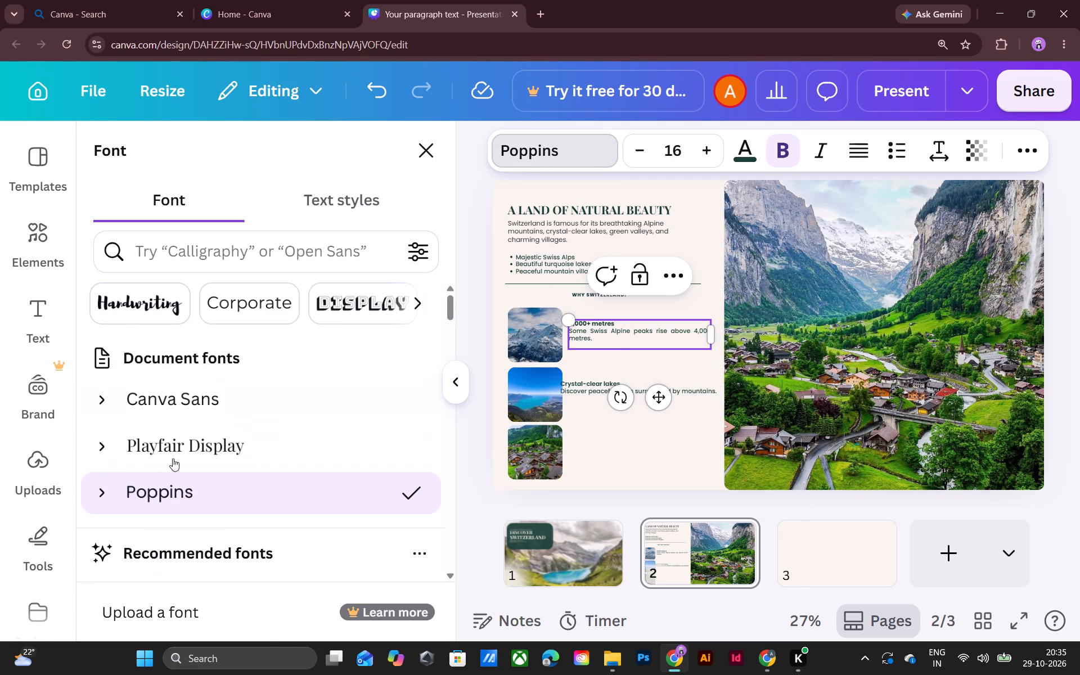
click(106, 487)
scroll(249, 437, down, 6)
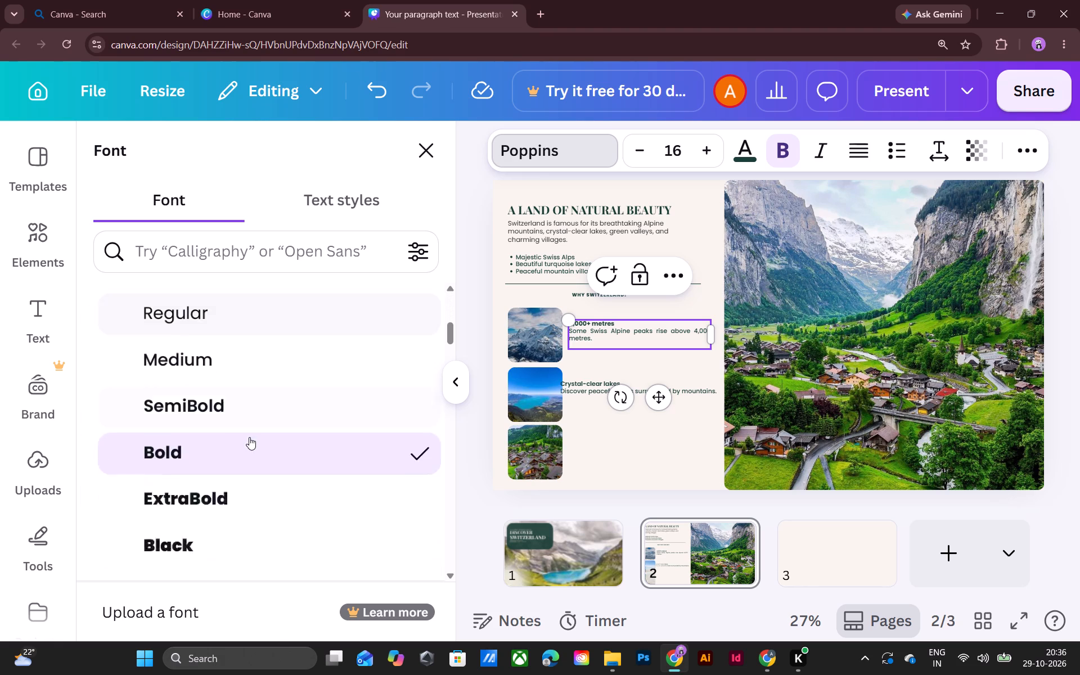
Set the "Crystal-clear lakes" heading line to Poppins Bold, leaving its description line in the current weight.
click(589, 386)
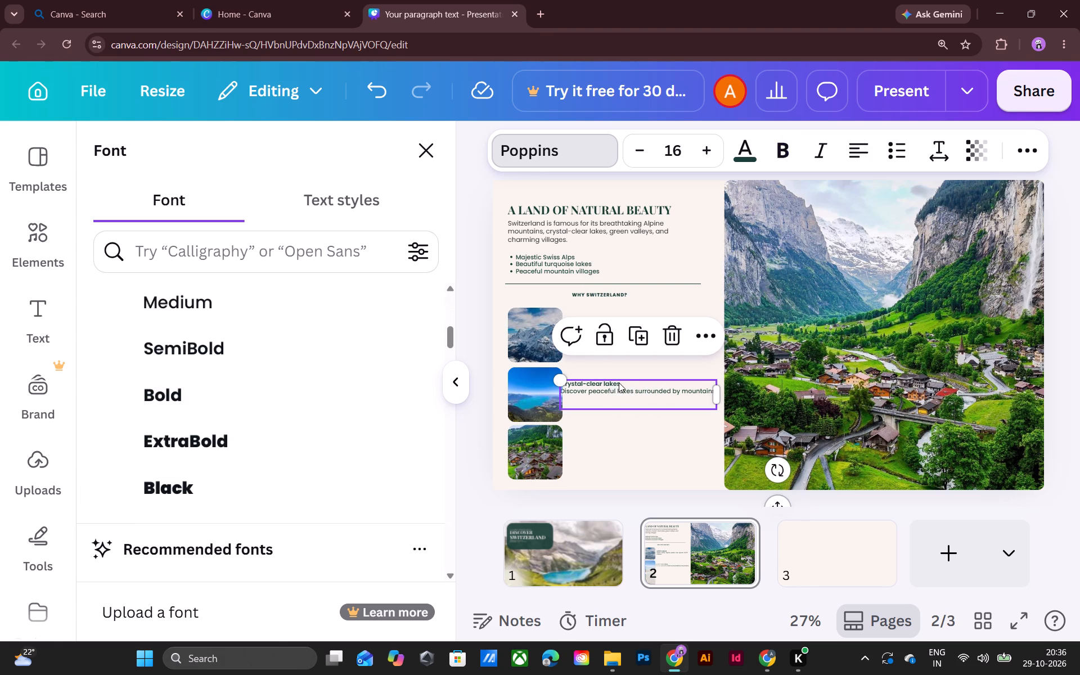
click(621, 381)
drag(623, 380, 559, 380)
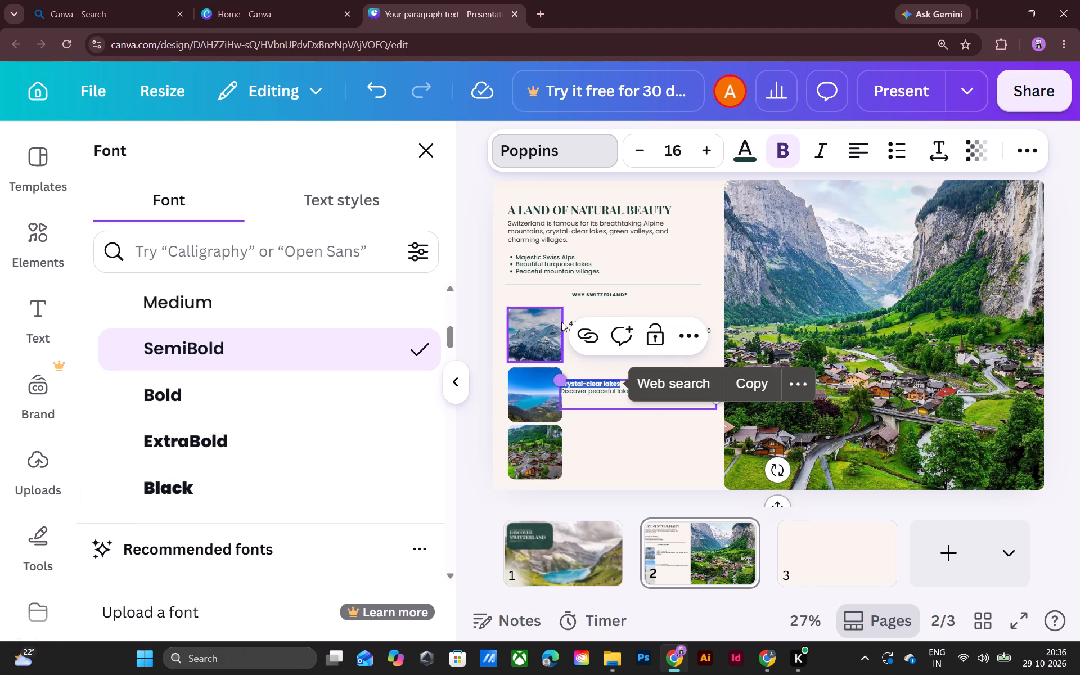
click(536, 148)
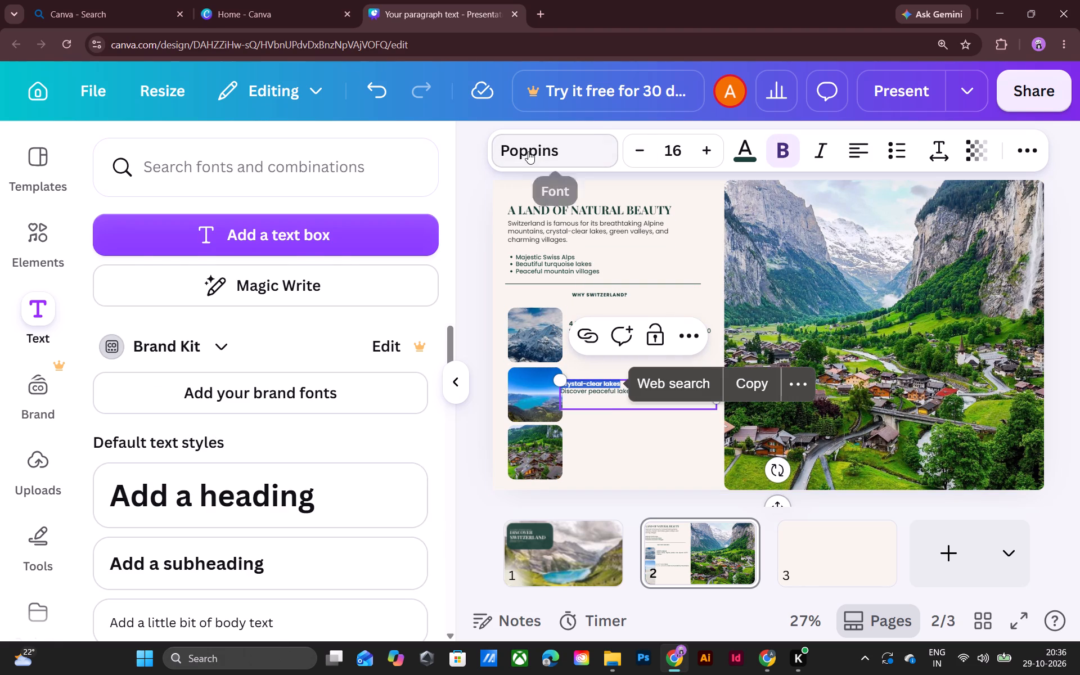
click(528, 151)
scroll(181, 425, up, 5)
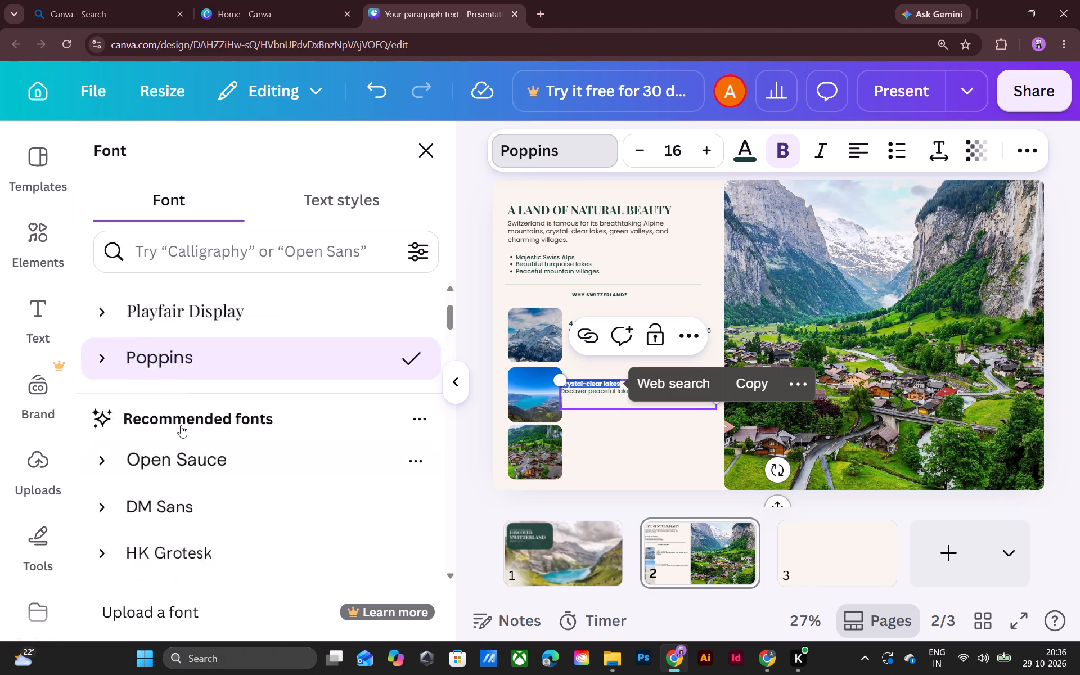
scroll(181, 425, up, 5)
click(112, 491)
scroll(168, 476, down, 2)
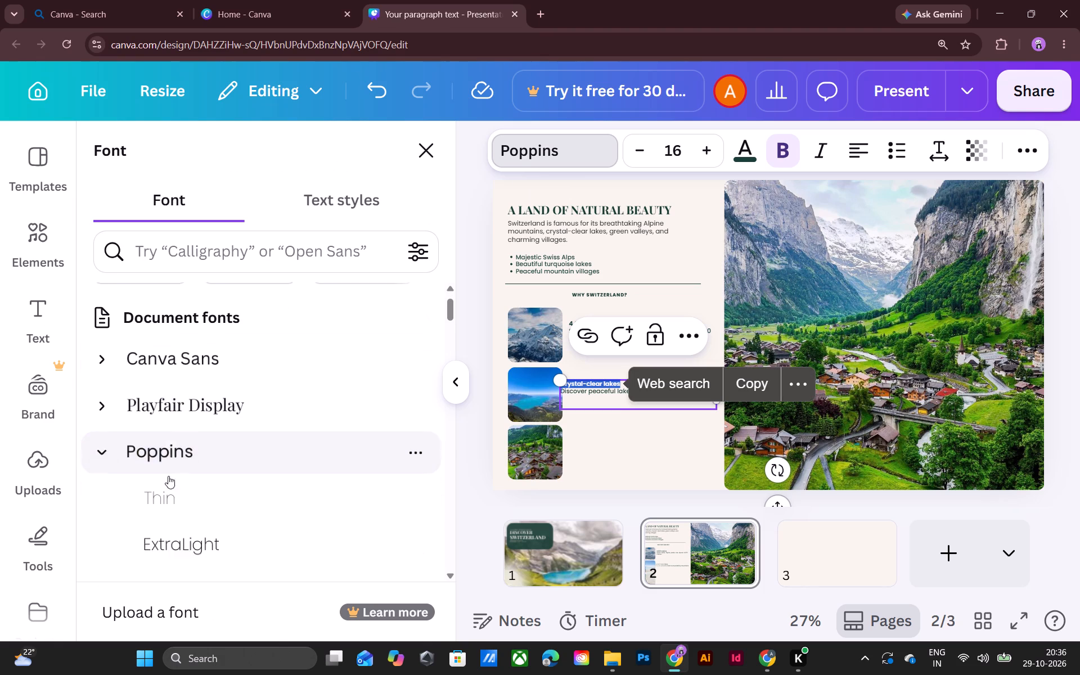
scroll(168, 476, down, 3)
click(174, 463)
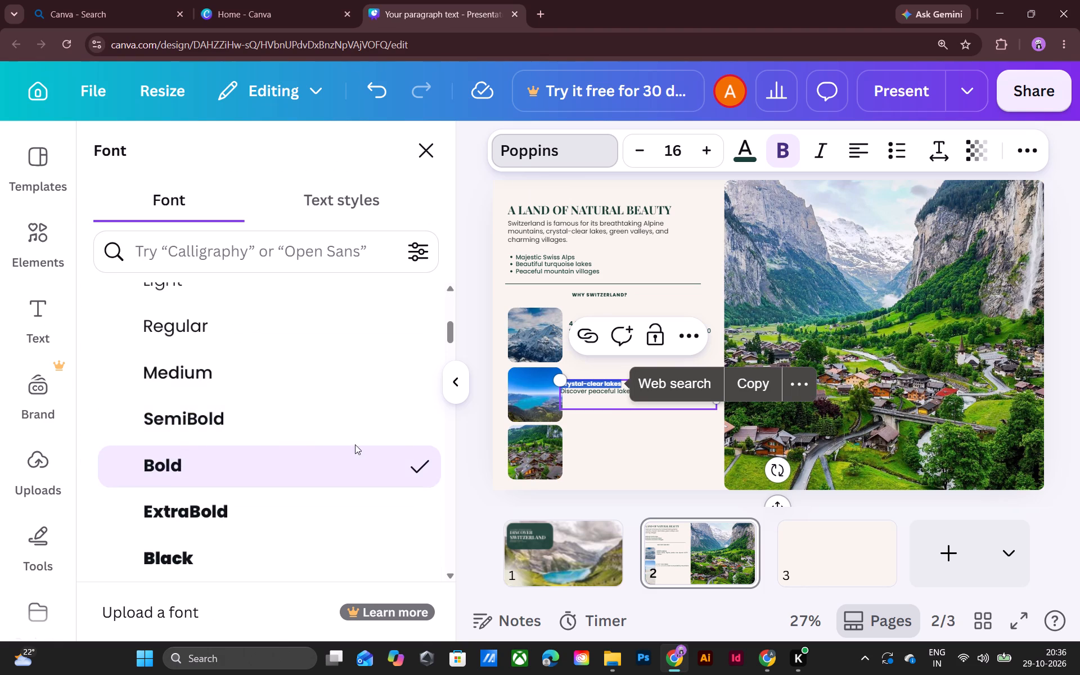
click(462, 499)
click(494, 499)
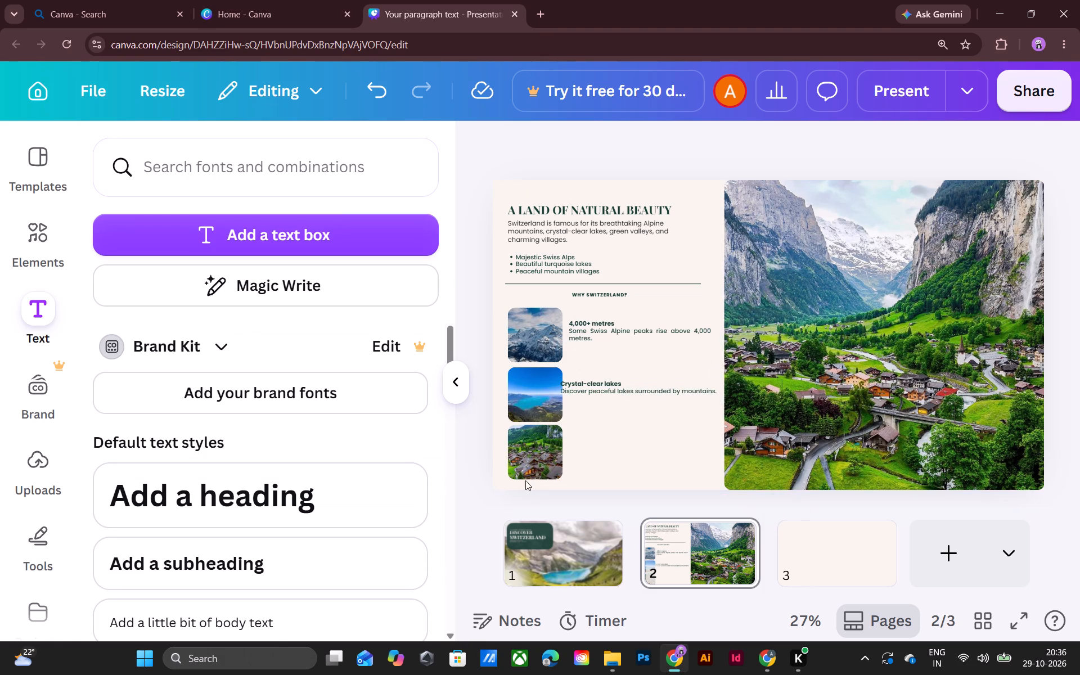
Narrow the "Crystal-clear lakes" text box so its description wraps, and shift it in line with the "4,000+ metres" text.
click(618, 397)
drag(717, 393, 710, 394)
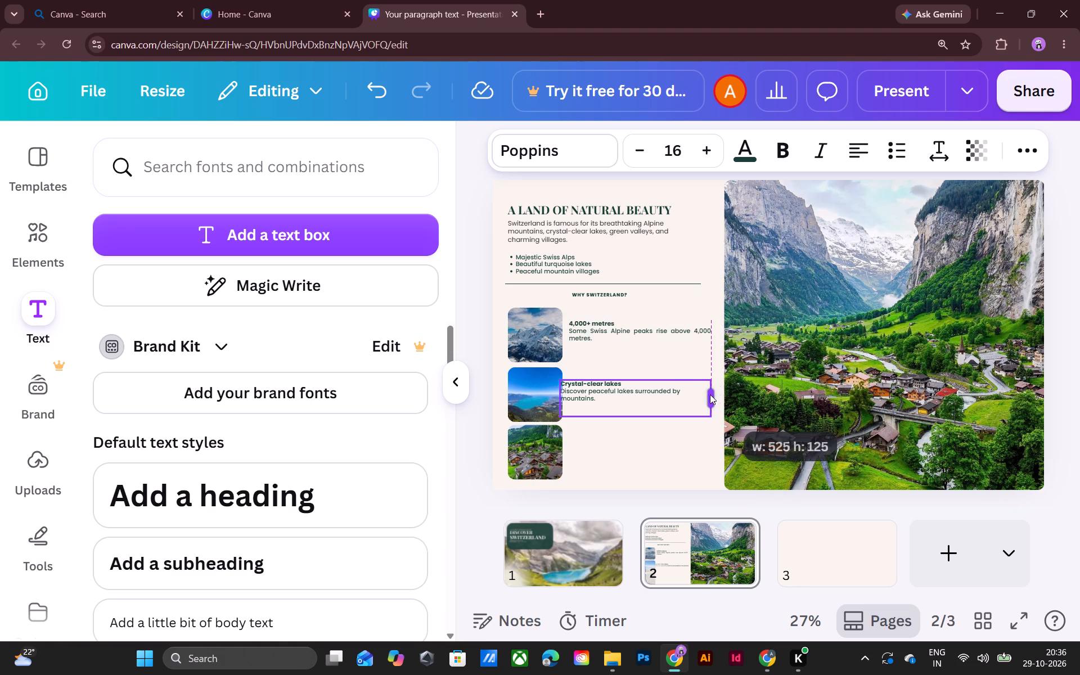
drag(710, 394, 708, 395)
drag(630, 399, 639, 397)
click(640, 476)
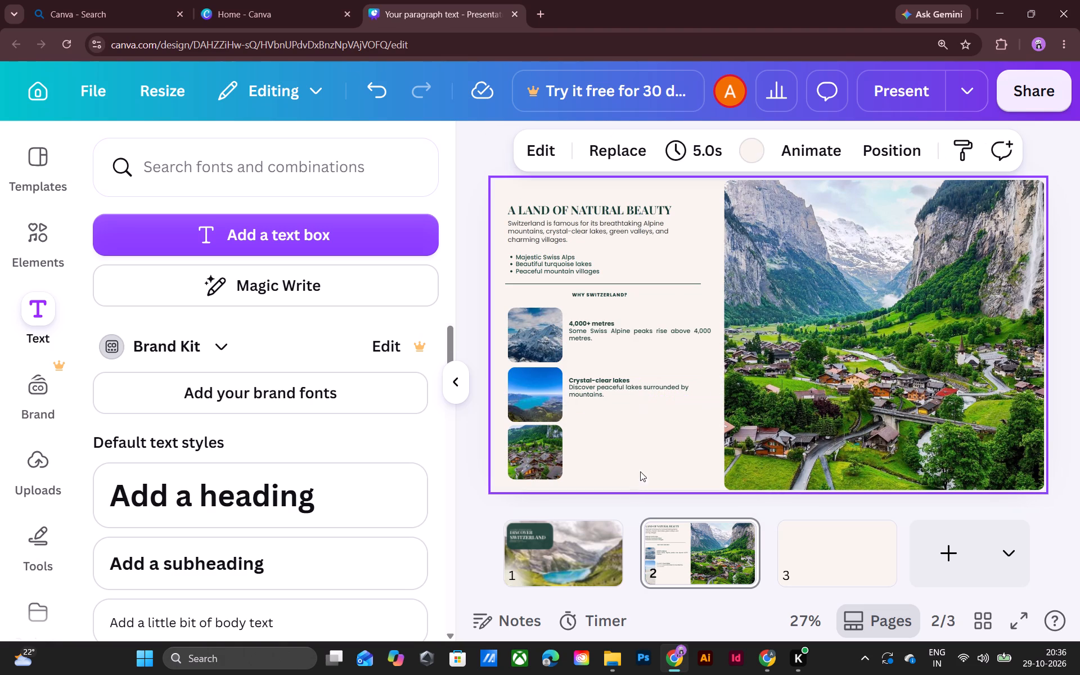
Align the "Crystal-clear lakes" box's starting edge with the "4,000+ metres" text and resize it to about 541 wide, ending at the large photo.
click(643, 380)
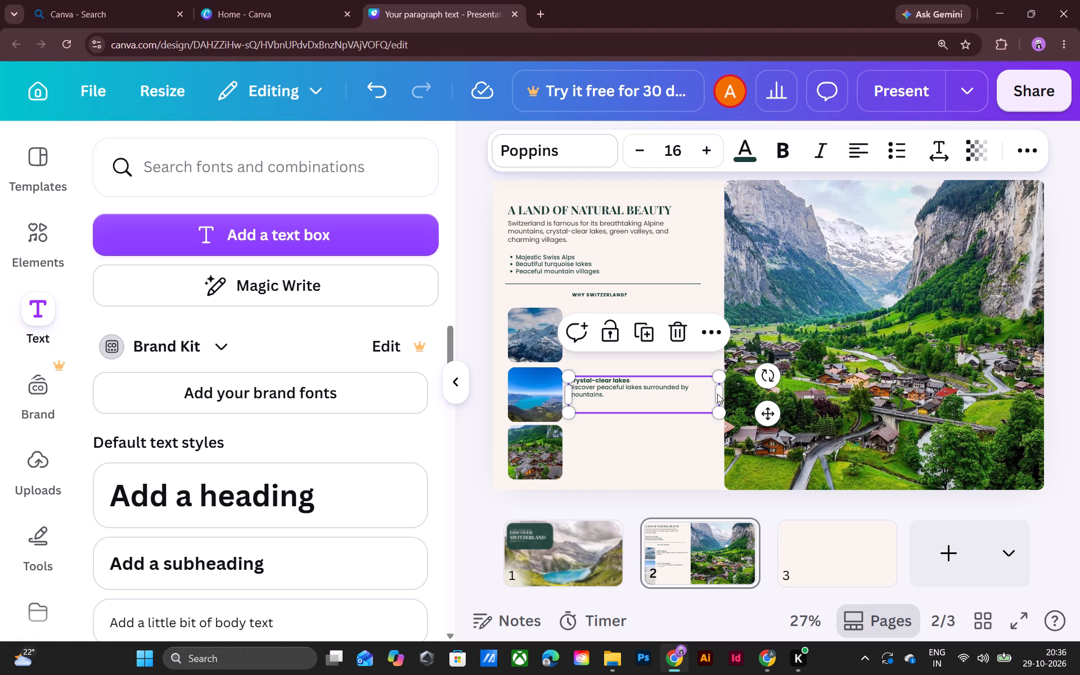
drag(718, 393, 722, 394)
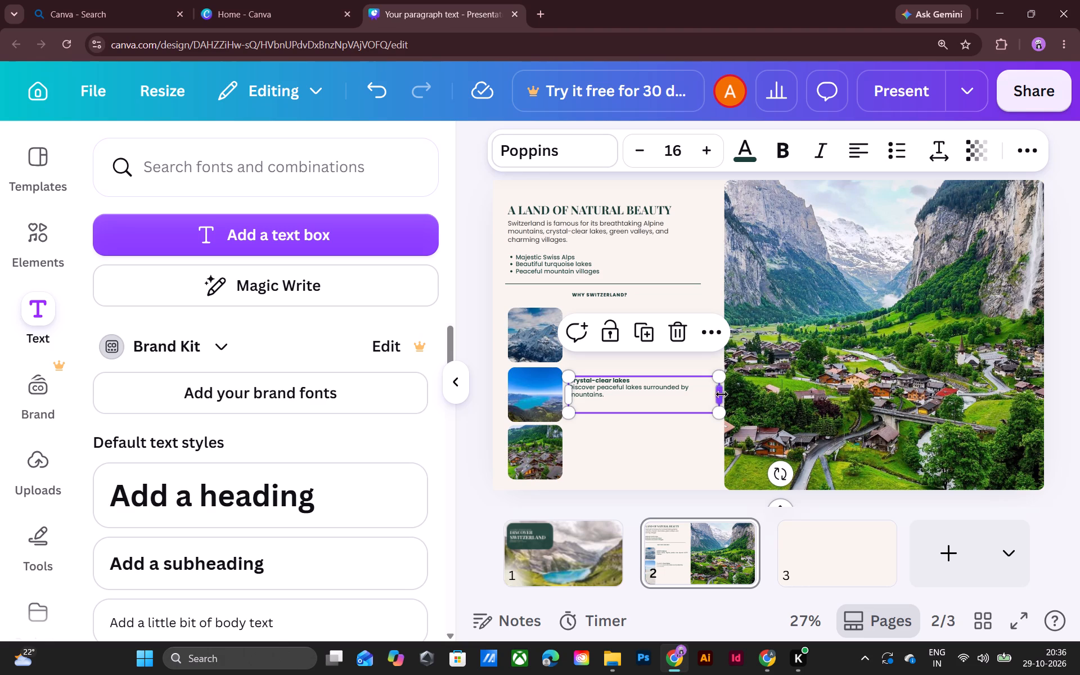
drag(722, 394, 743, 393)
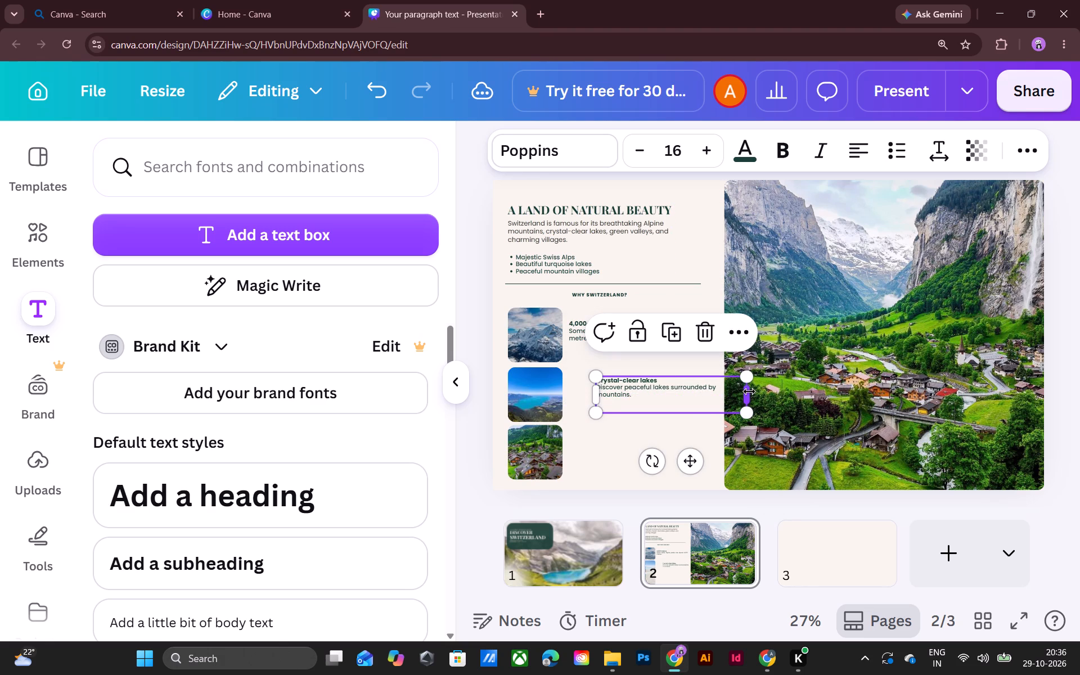
drag(749, 391, 791, 392)
drag(643, 402, 612, 398)
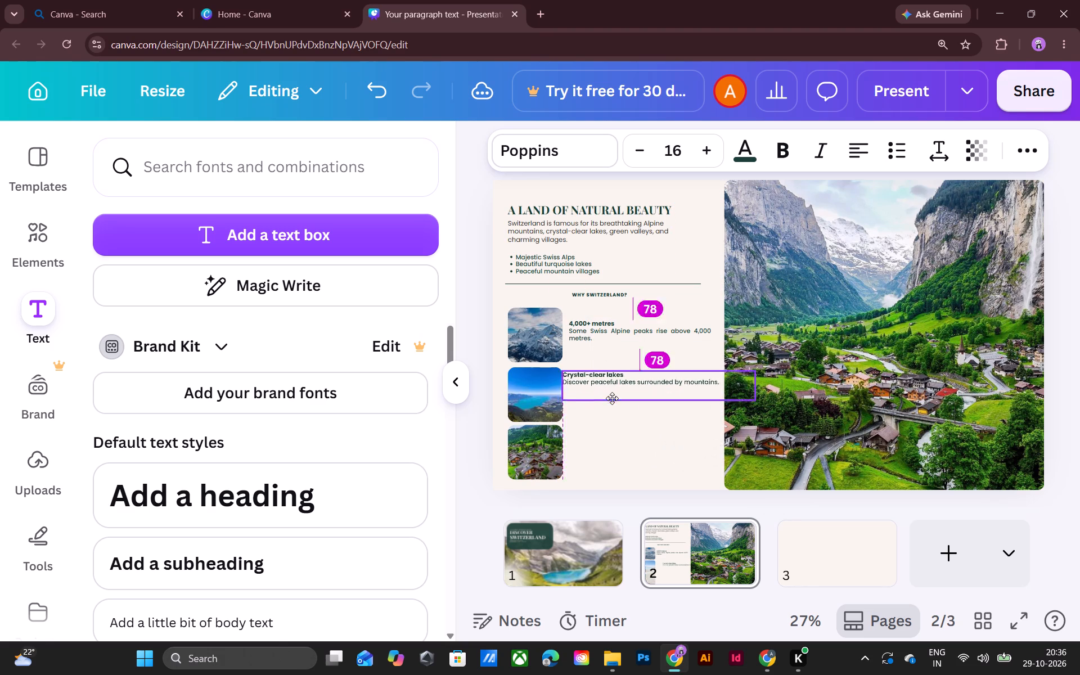
drag(612, 398, 617, 398)
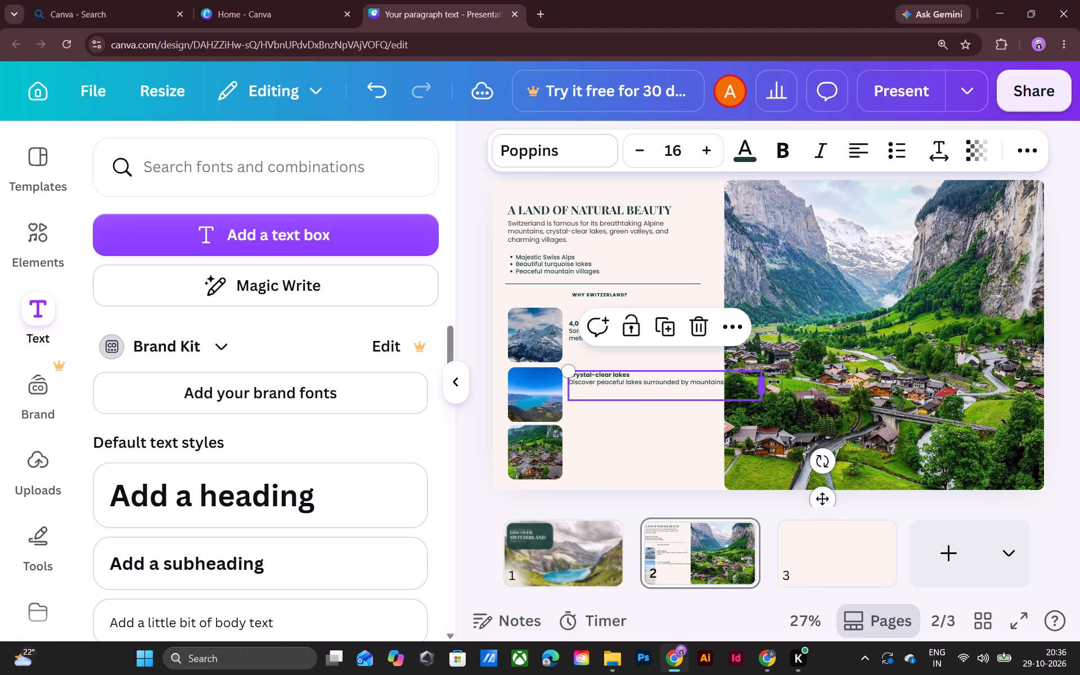
drag(765, 385, 730, 390)
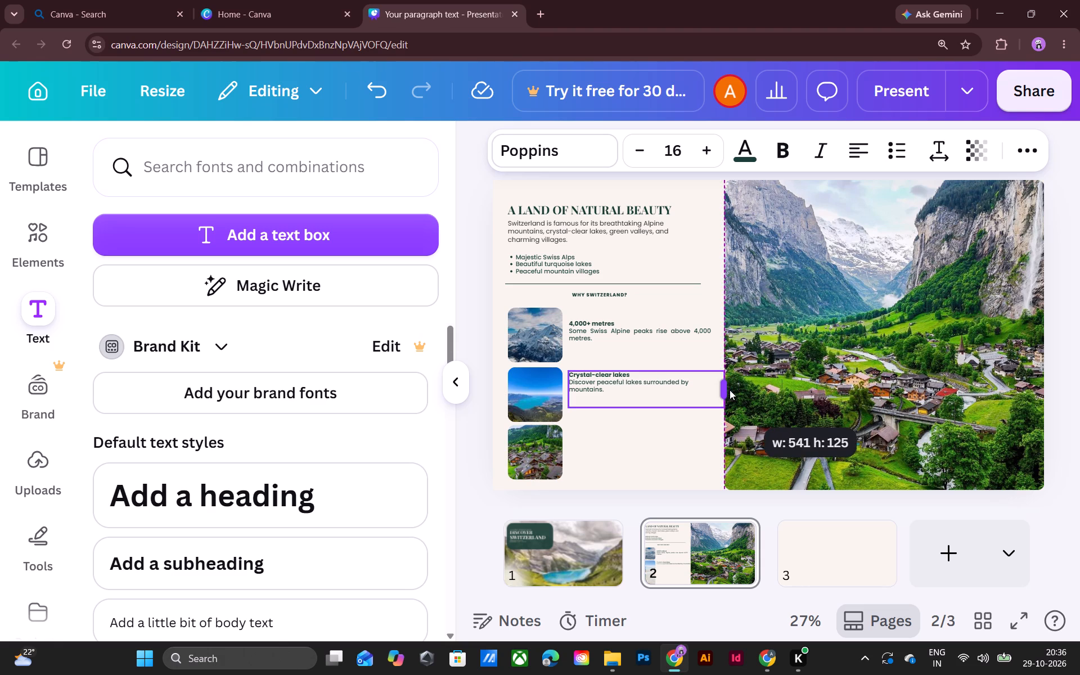
drag(730, 390, 728, 391)
click(633, 430)
Nudge the "Crystal-clear lakes" text box down in small increments until it sits vertically centred beside the lake thumbnail.
click(623, 392)
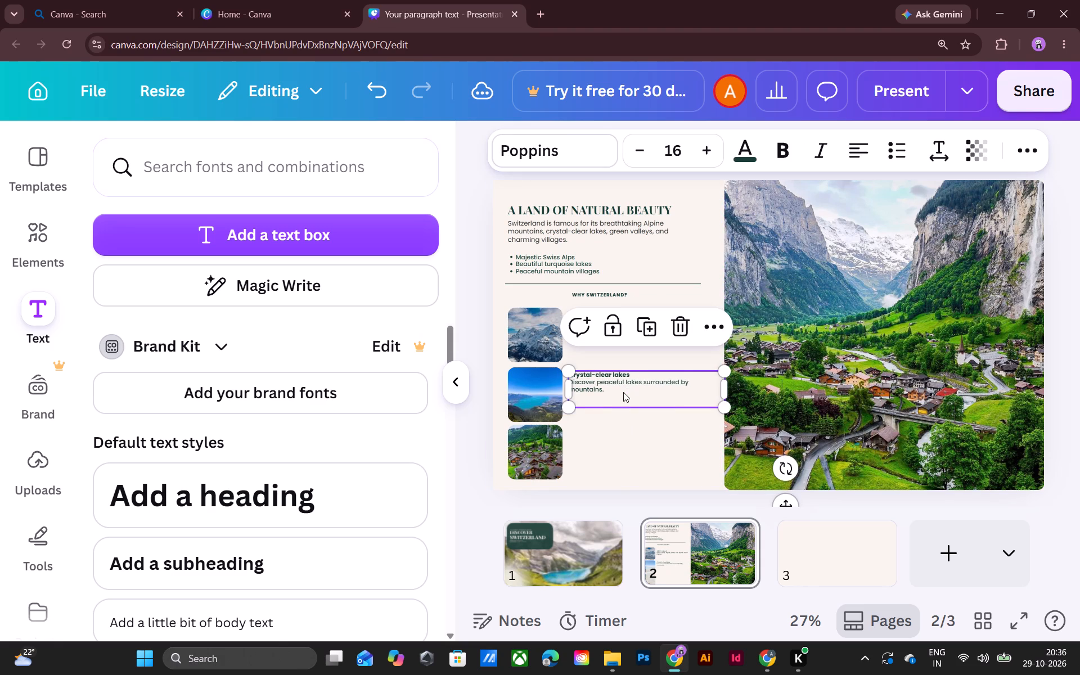
key(Down)
key(Down)
key(Down)
key(Down)
key(Down)
key(Down)
key(Down)
key(Down)
key(Down)
key(Down)
key(Down)
key(Down)
key(Down)
key(Down)
key(Down)
key(Down)
key(Down)
key(Down)
key(Down)
key(Down)
key(Down)
key(Down)
key(Down)
key(Down)
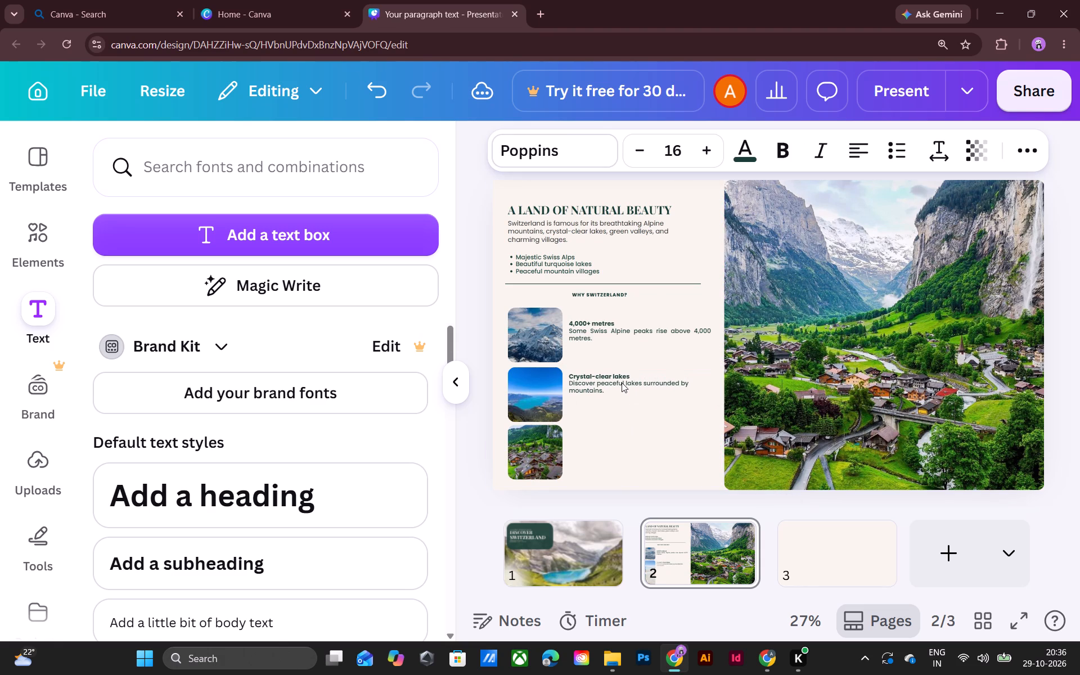
key(Down)
key(Down)
key(Down)
key(Down)
key(Down)
key(Down)
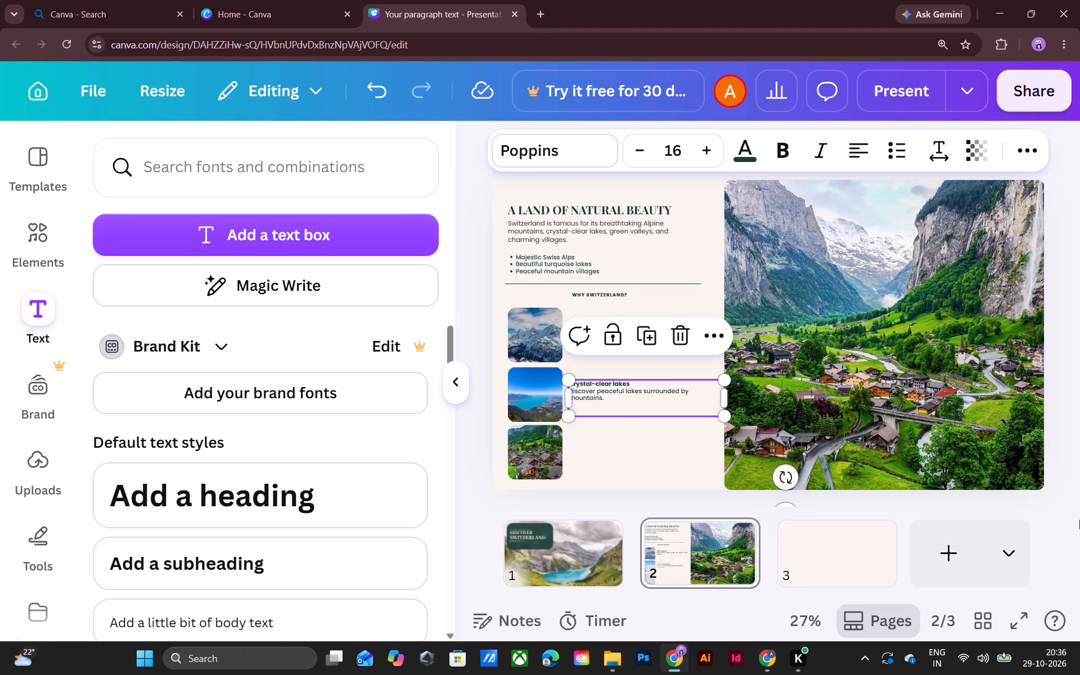
click(1046, 497)
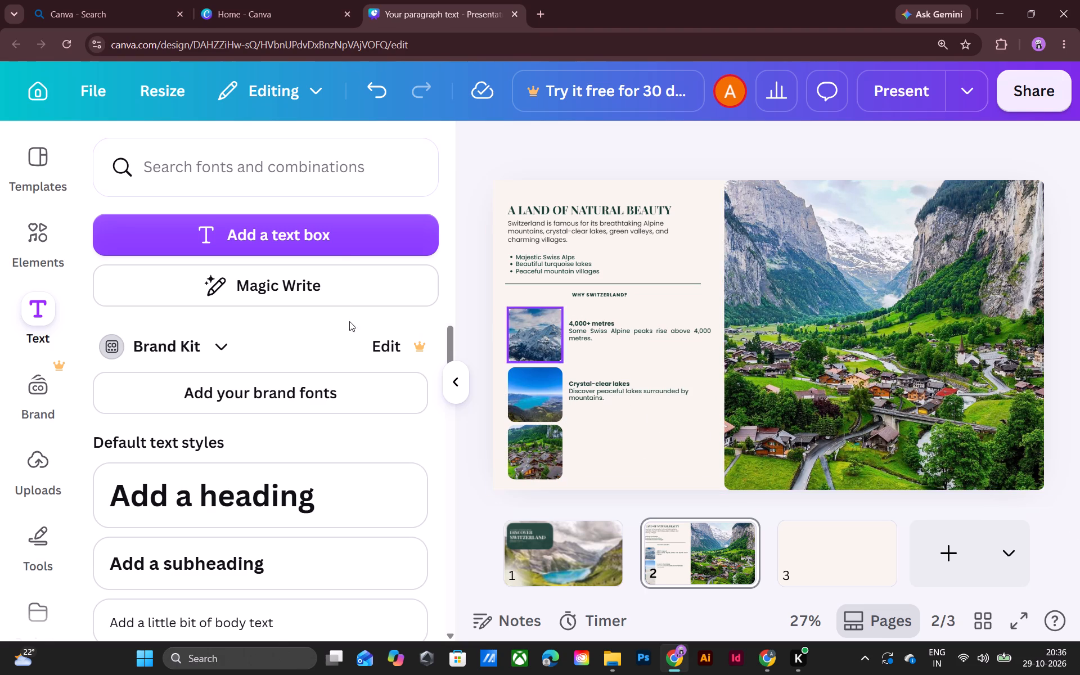
click(340, 231)
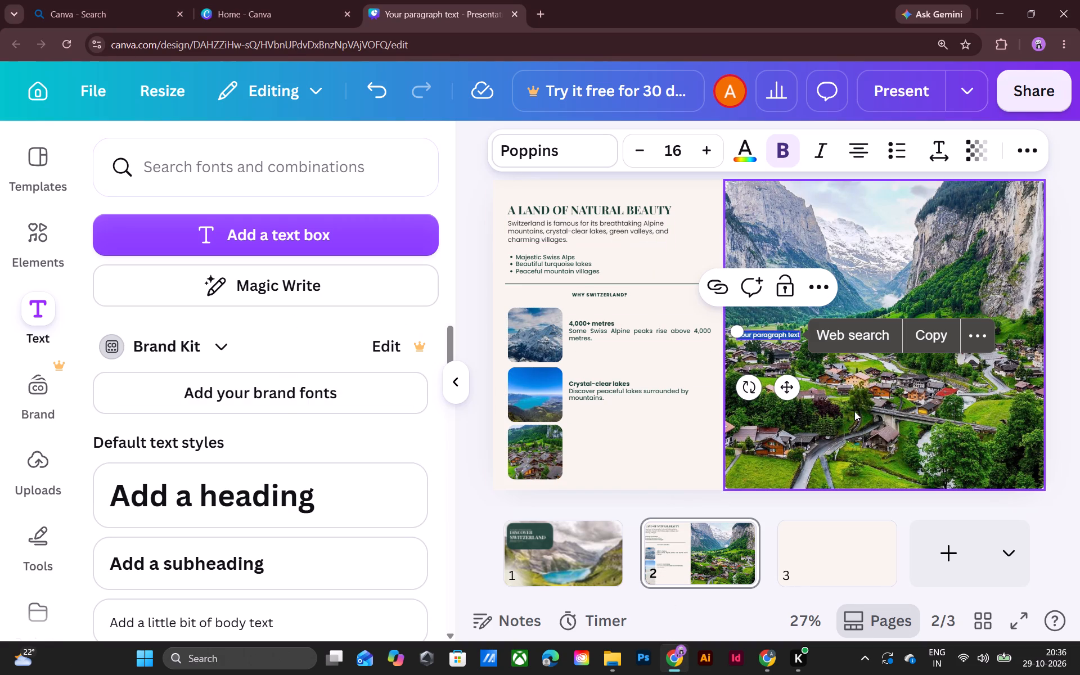
key(ctrl+v)
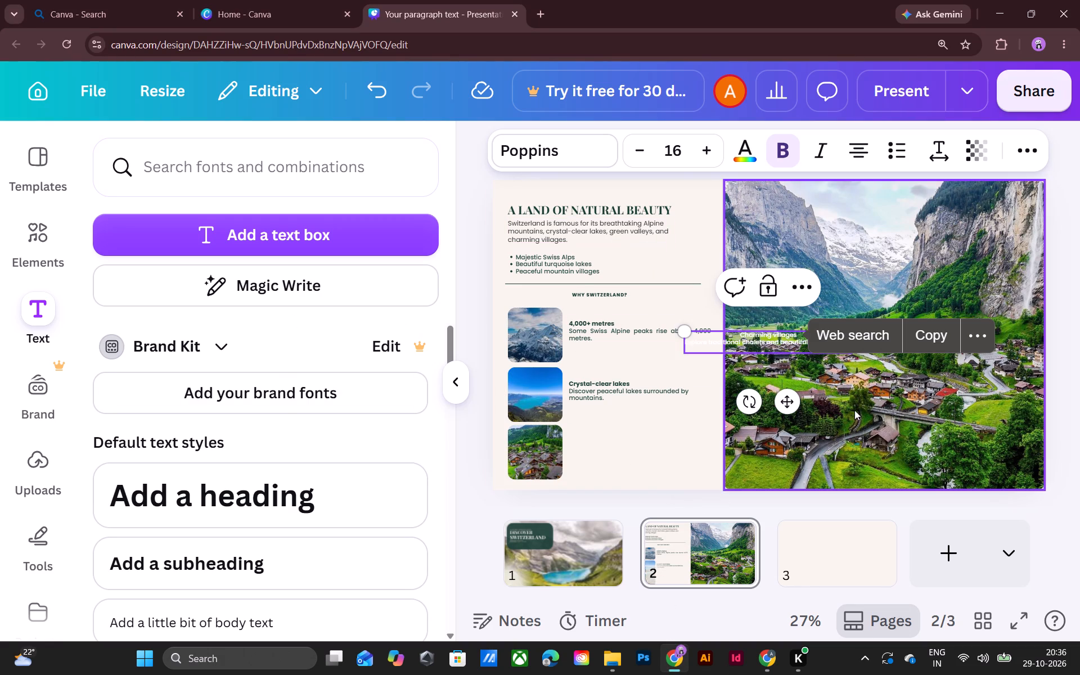
Recolour all of the "Charming villages" text to the document's dark green and left-align it, keeping the Poppins font.
key(ctrl+a)
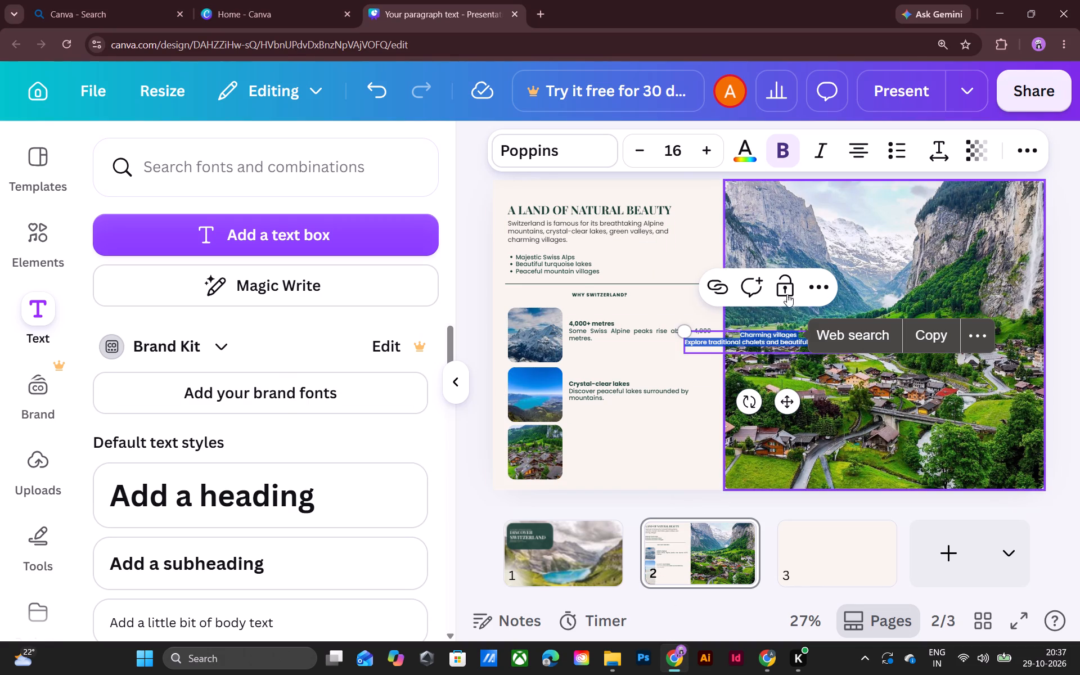
click(737, 159)
click(412, 317)
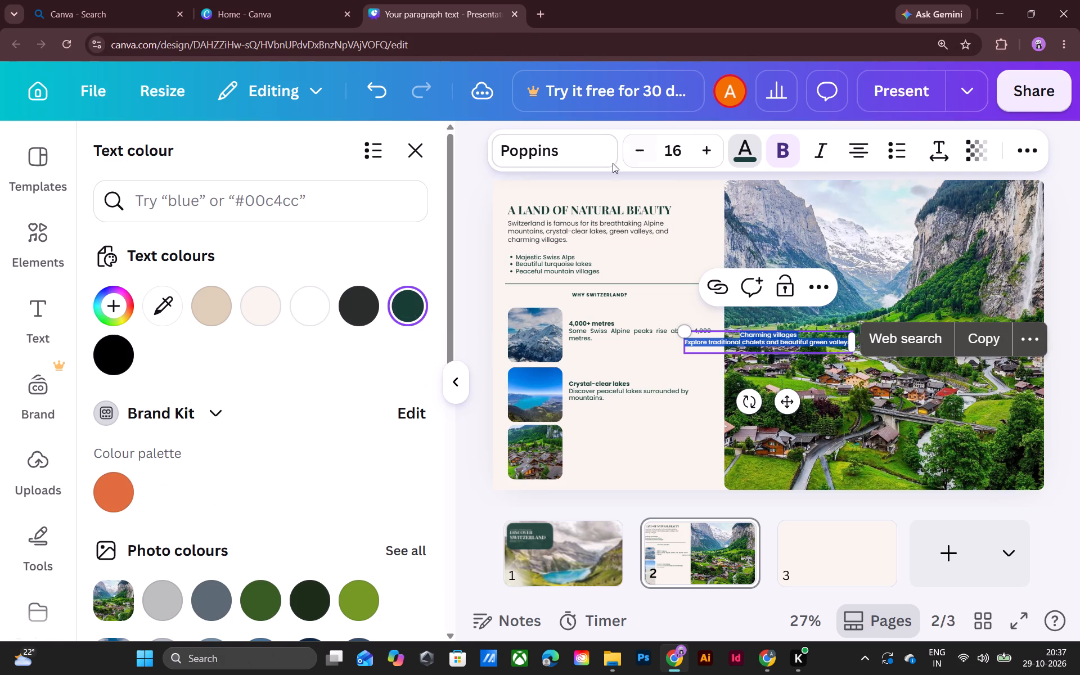
click(575, 150)
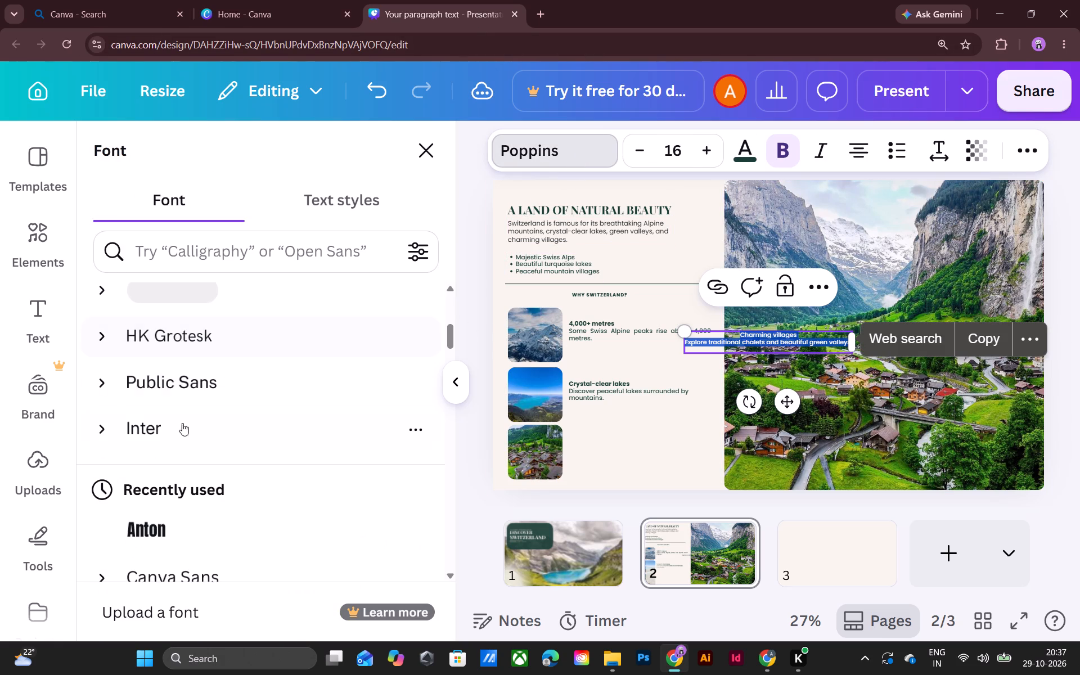
scroll(172, 417, up, 12)
scroll(163, 413, down, 1)
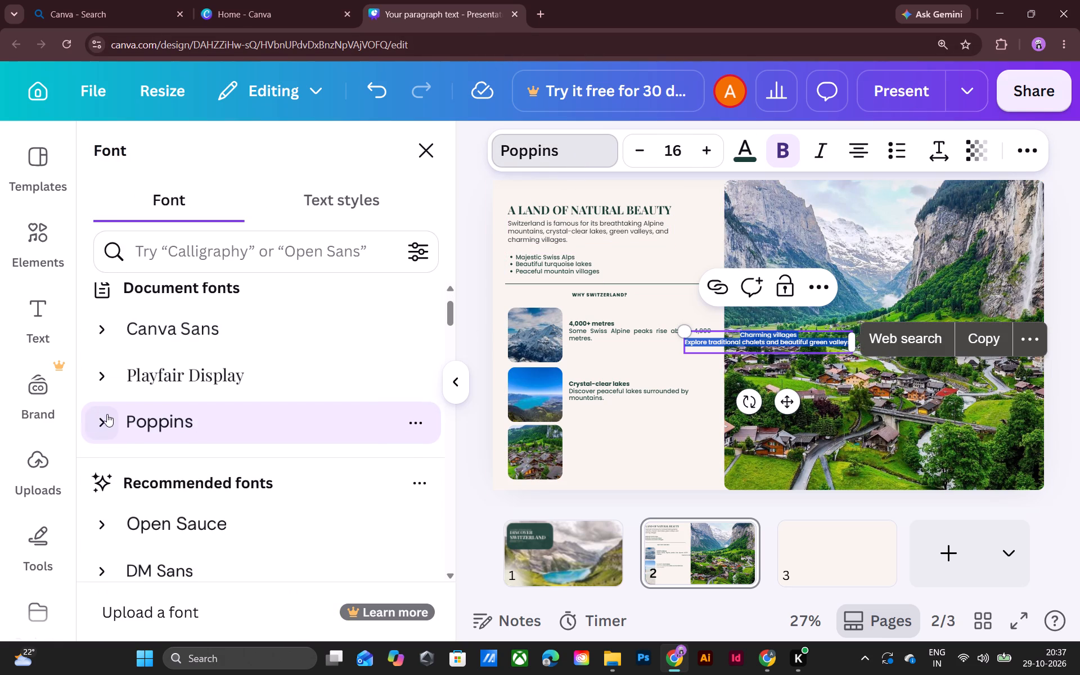
click(108, 417)
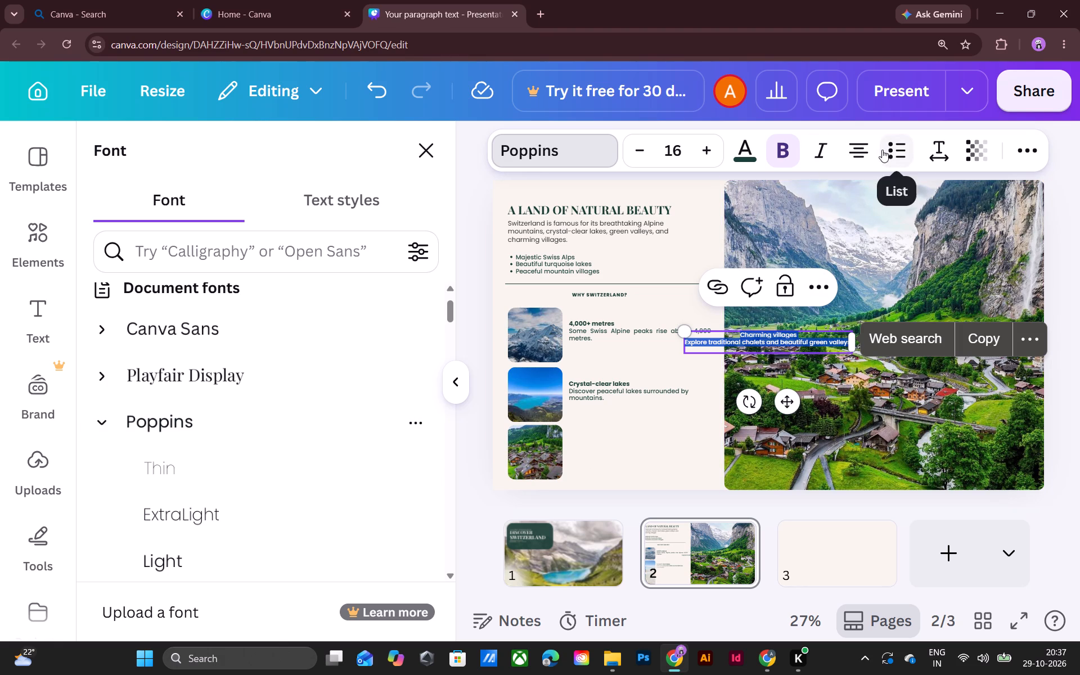
click(853, 152)
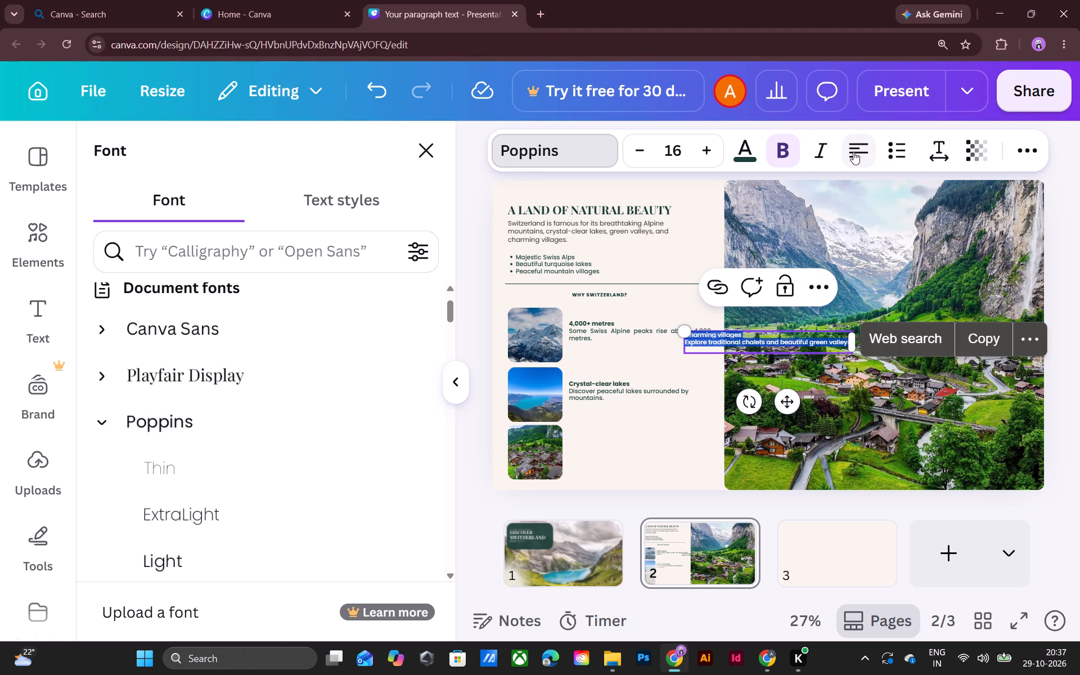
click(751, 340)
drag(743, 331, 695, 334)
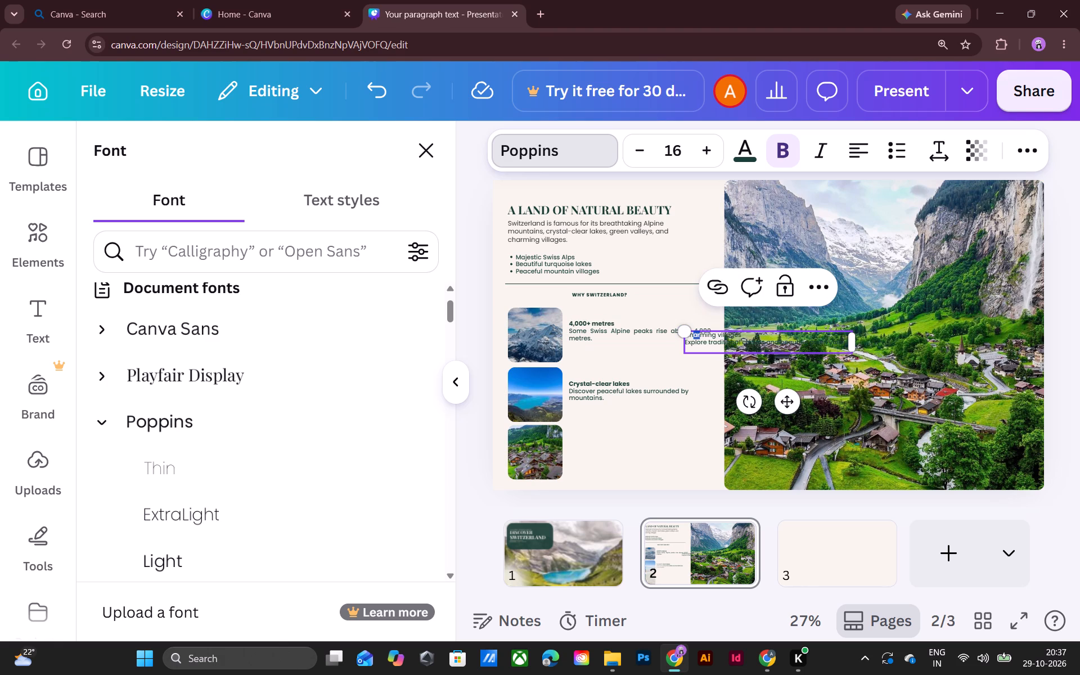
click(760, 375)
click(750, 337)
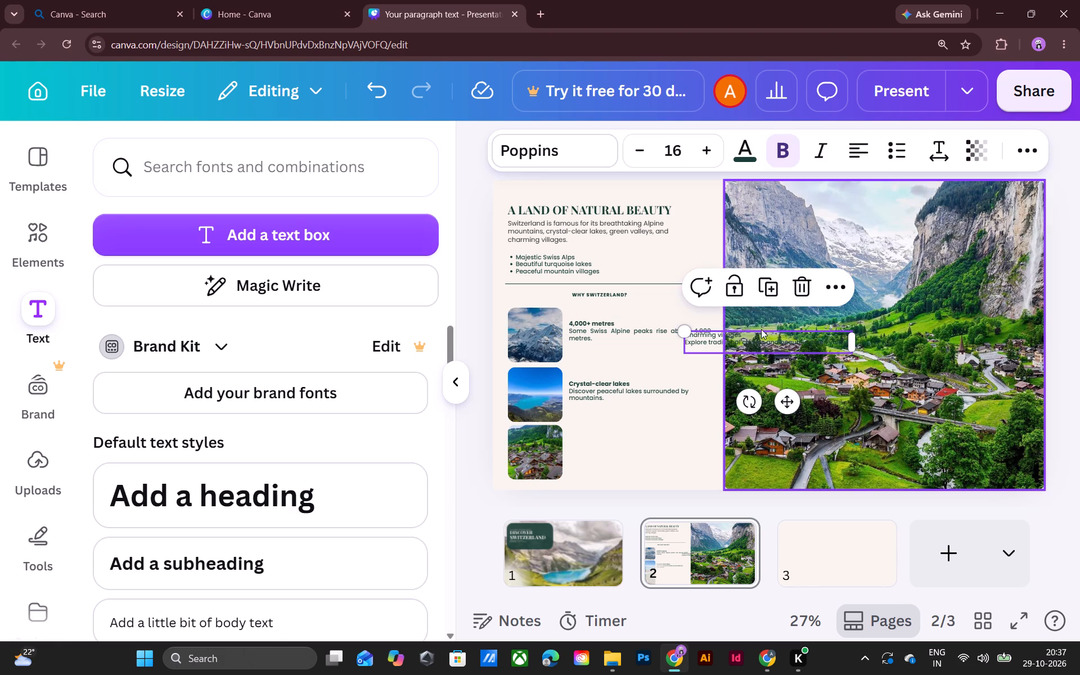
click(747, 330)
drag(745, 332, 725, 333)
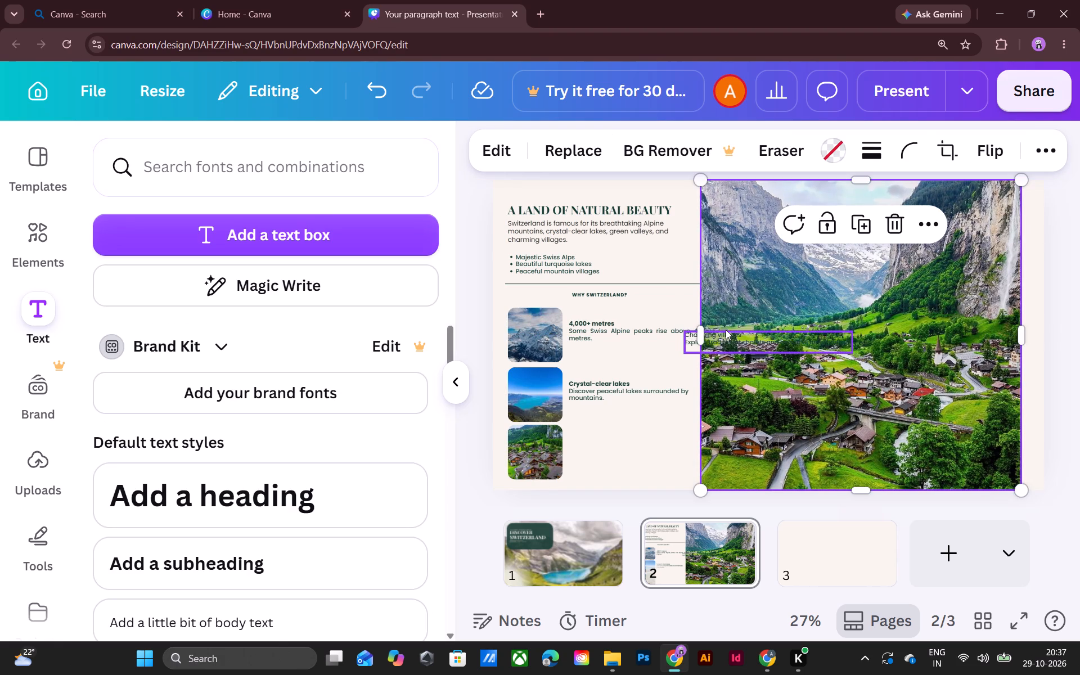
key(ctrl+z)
Move the "Charming villages" text box away from the middle of the large photo, down near the village thumbnail.
click(766, 331)
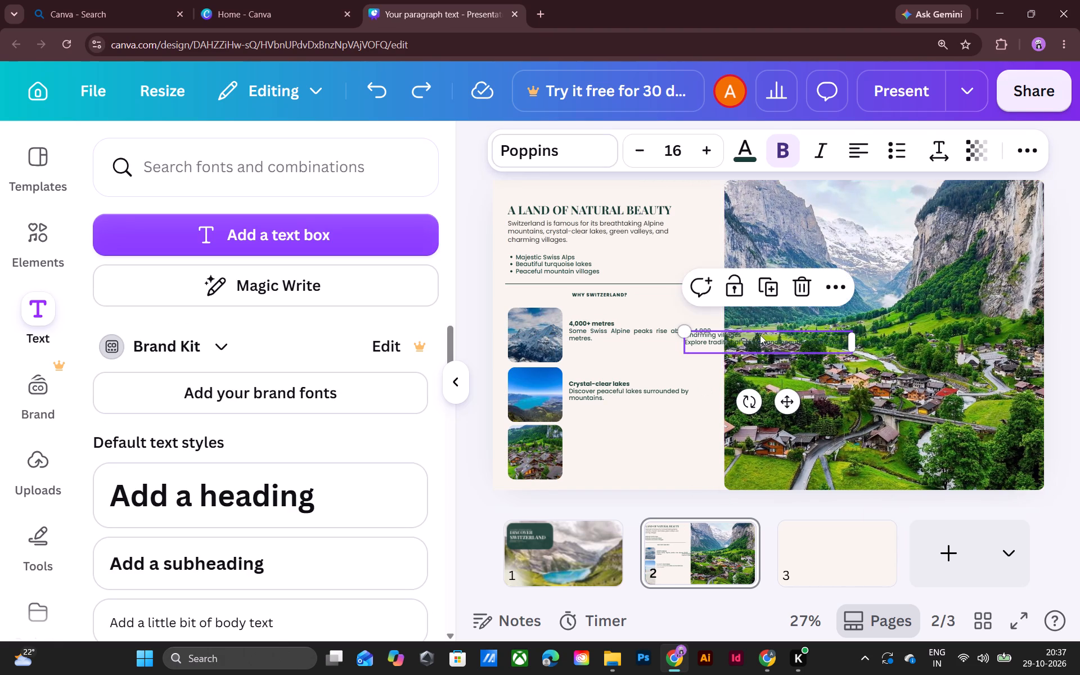
drag(750, 339, 688, 441)
Set only the "Charming villages" heading line to Poppins Bold, leaving its description line in the current weight.
triple_click(683, 433)
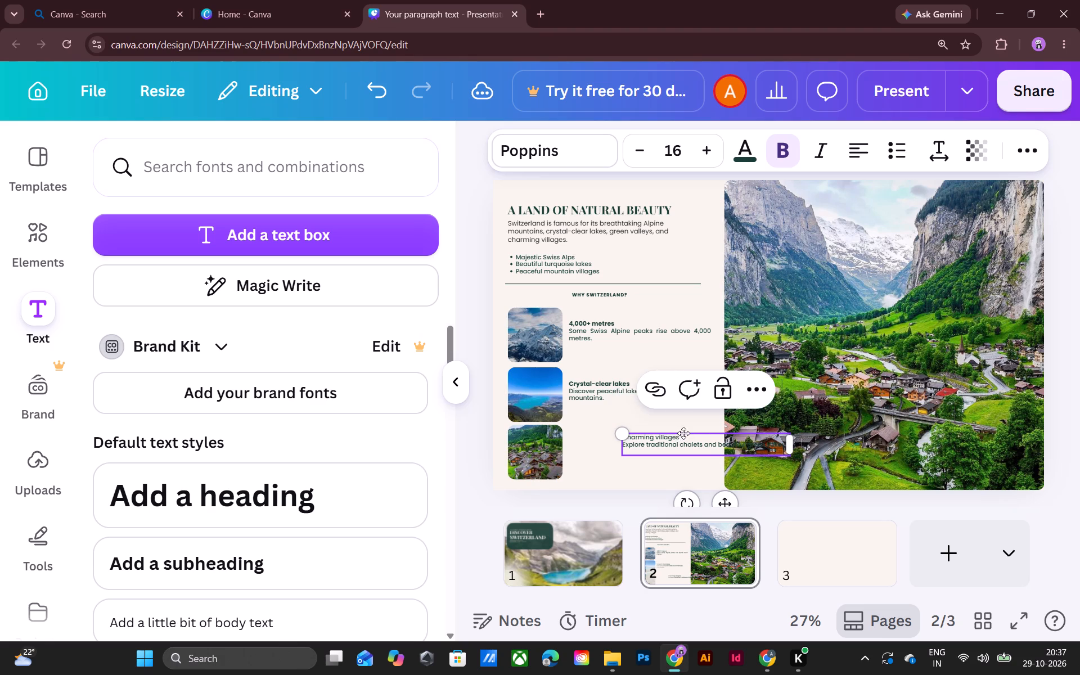
click(679, 436)
drag(676, 436, 593, 432)
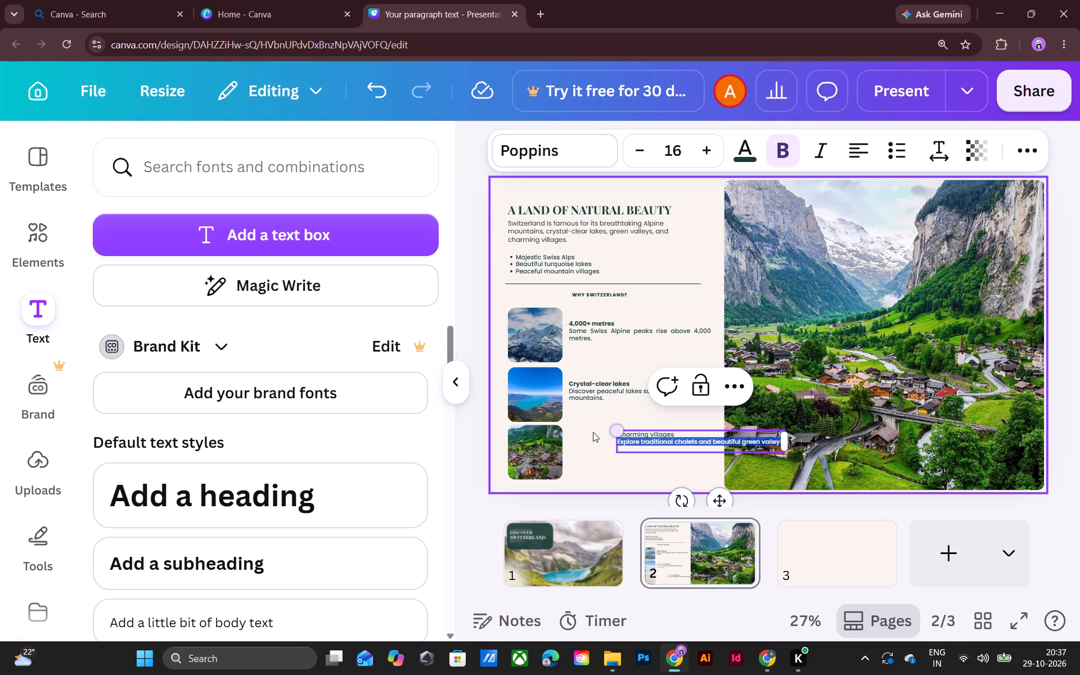
drag(593, 432, 617, 431)
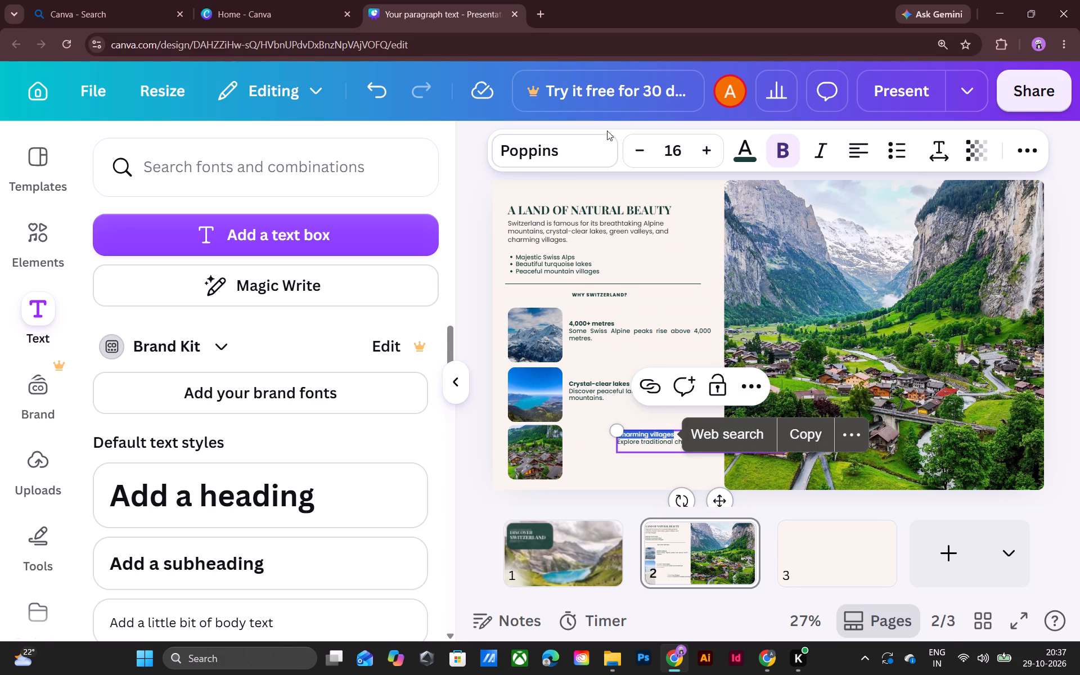
click(584, 155)
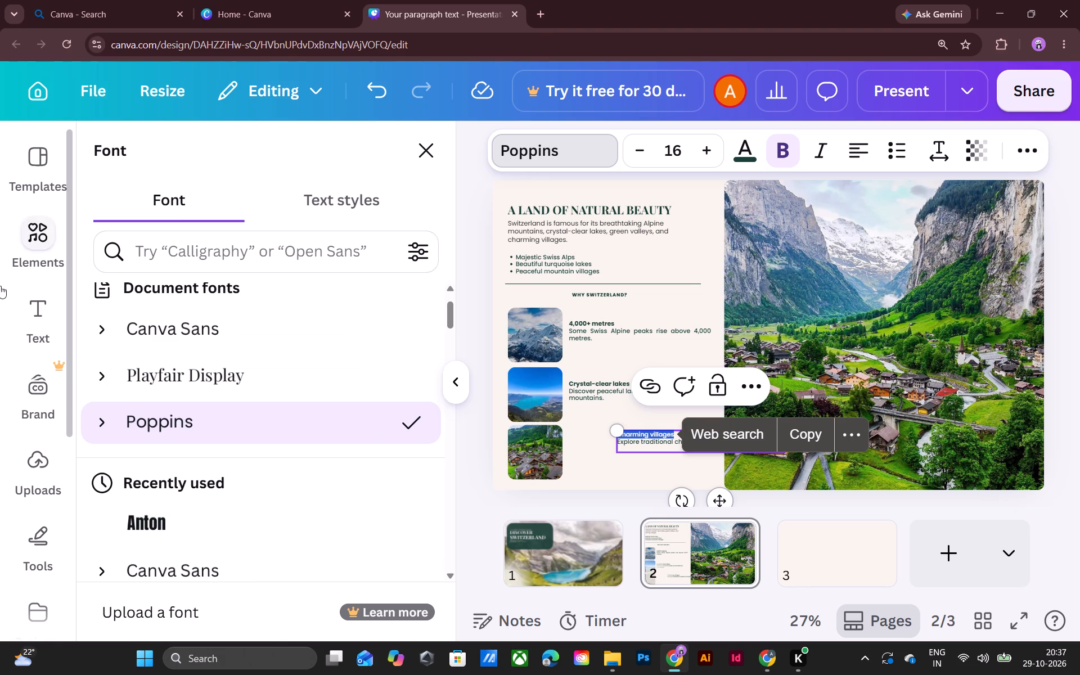
click(89, 431)
scroll(134, 511, down, 2)
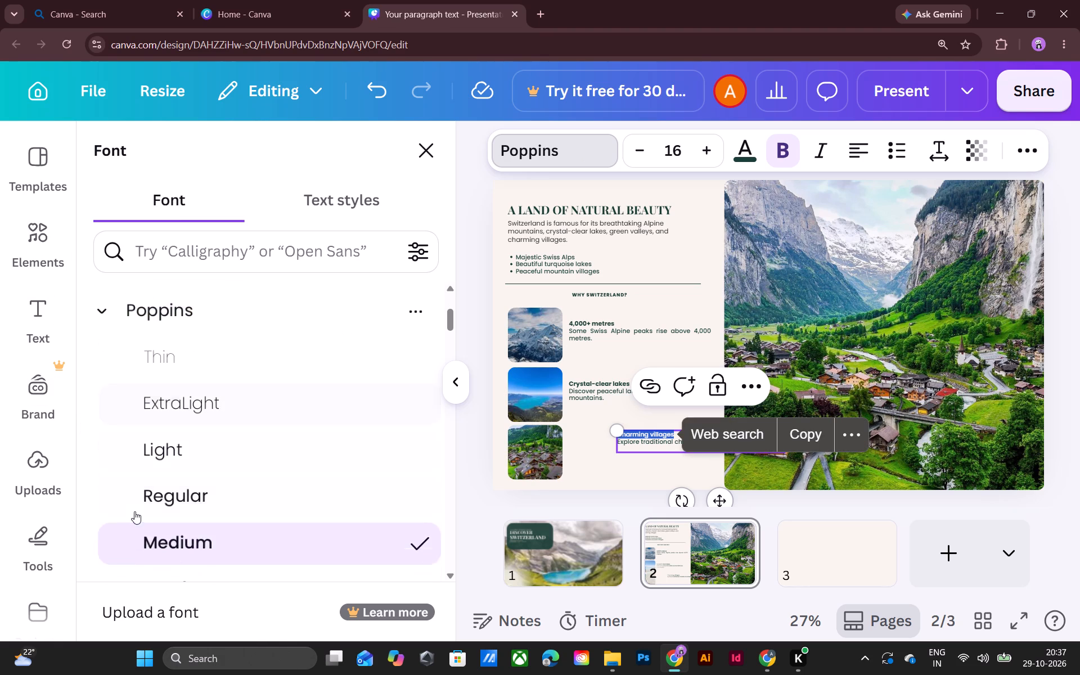
scroll(134, 511, up, 1)
scroll(134, 511, down, 1)
scroll(181, 544, down, 3)
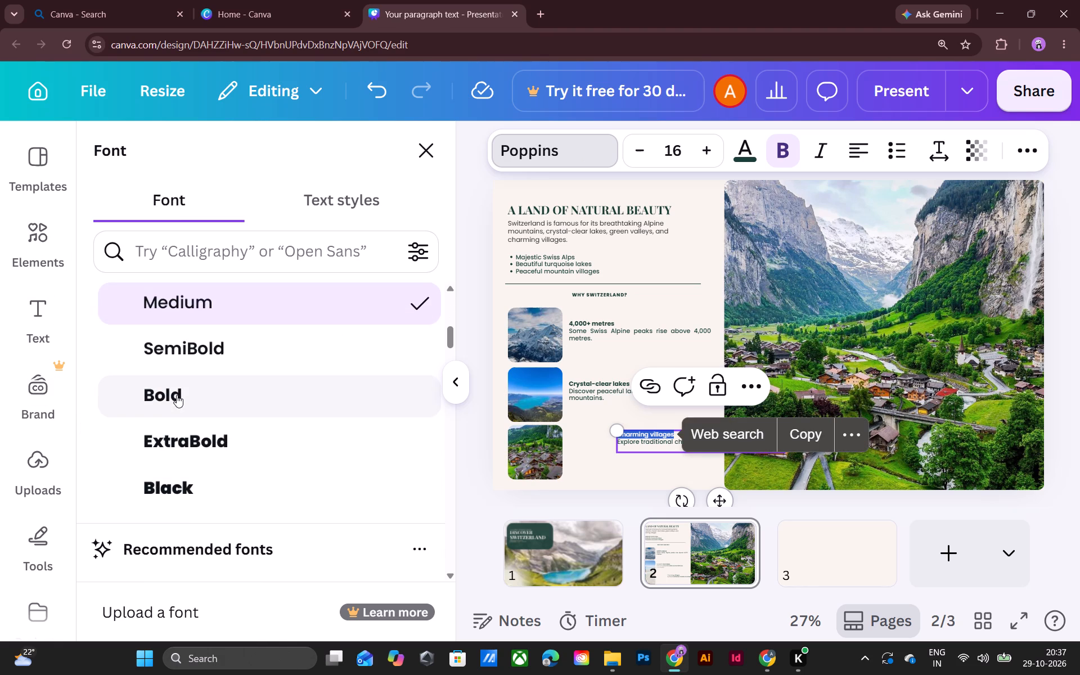
click(177, 394)
click(605, 461)
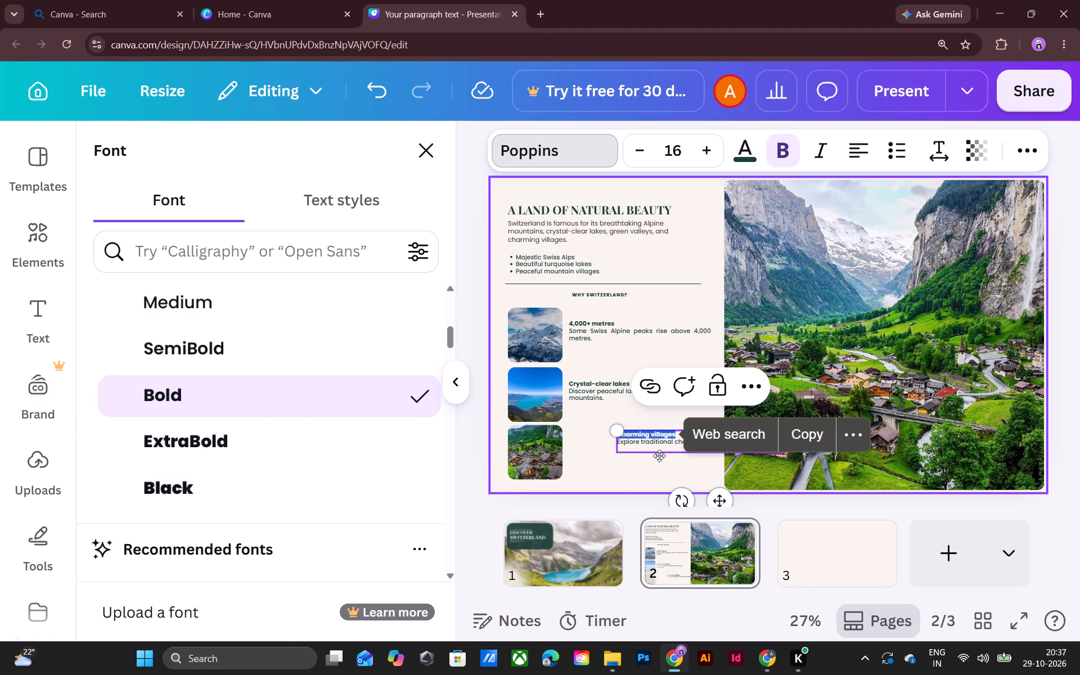
click(618, 479)
Place the "Charming villages" box beside the village thumbnail, aligned with the facts above, and narrow it so its description wraps before the photo.
drag(661, 433, 609, 443)
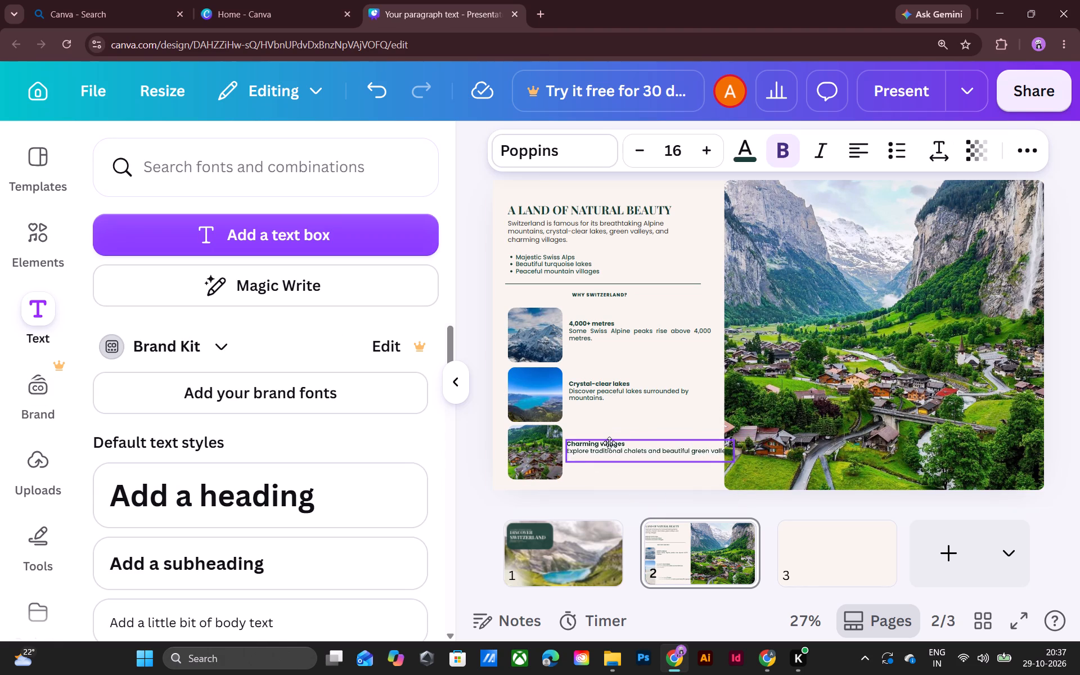
drag(609, 443, 612, 443)
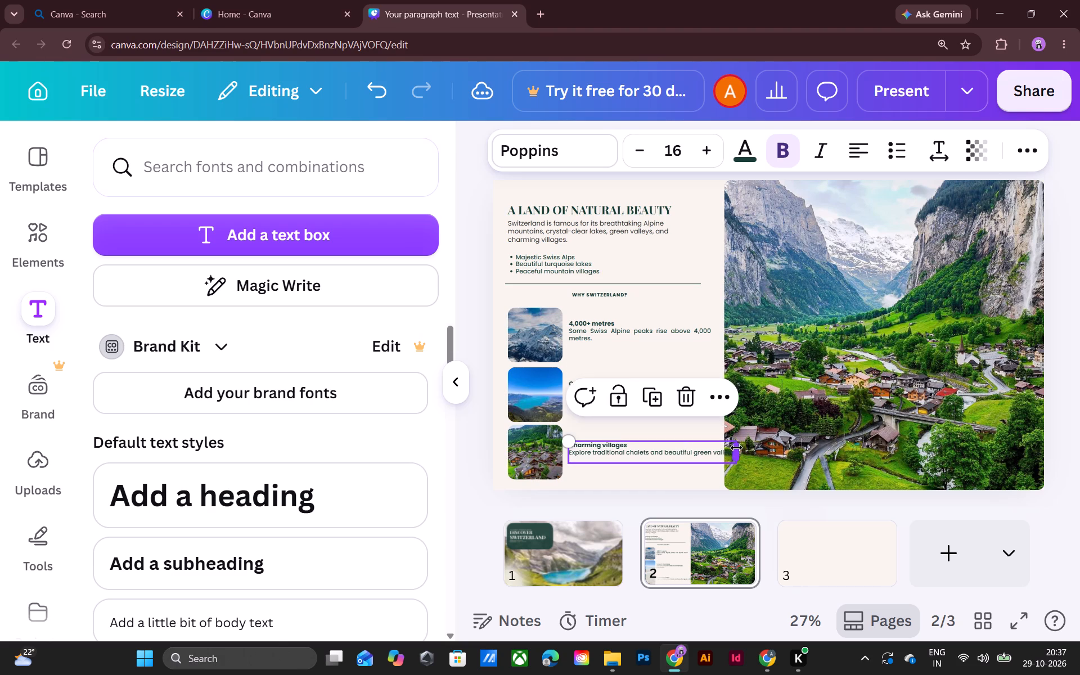
drag(736, 448, 709, 449)
click(763, 440)
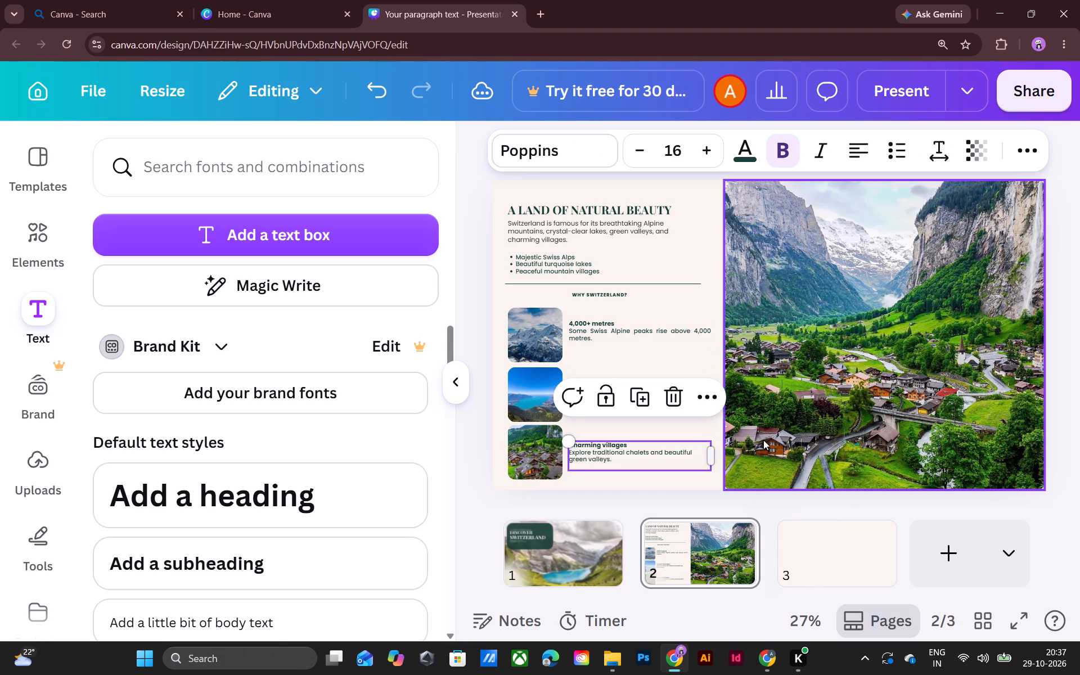
Fine-tune the "Charming villages" text box's height with small nudges until it sits vertically centred beside the village thumbnail.
click(642, 458)
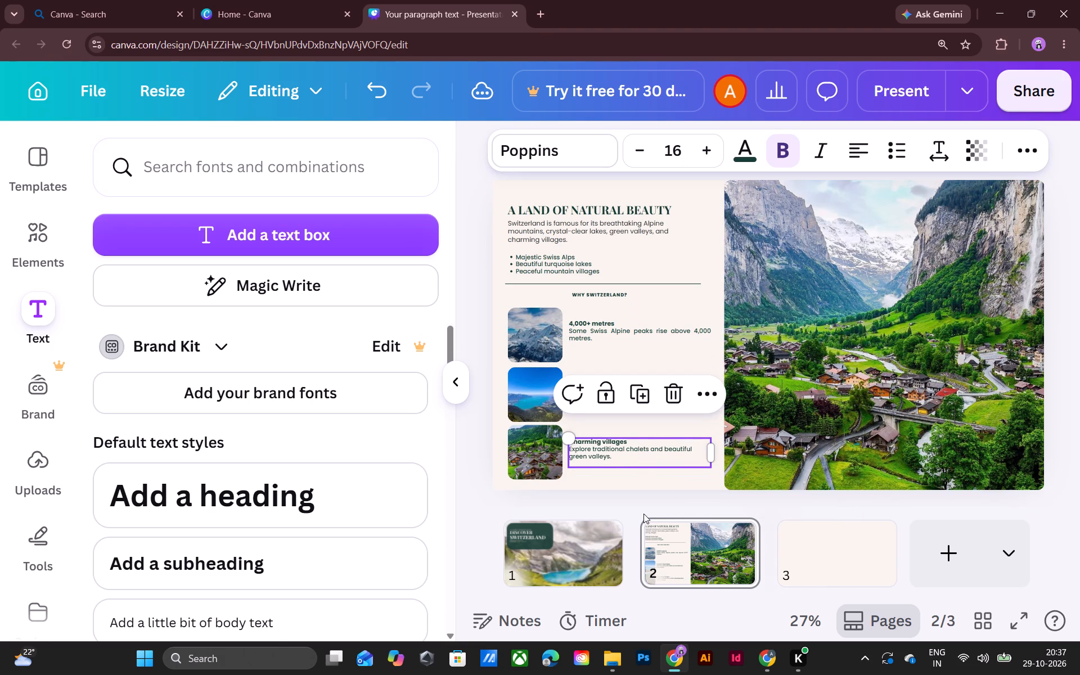
click(625, 488)
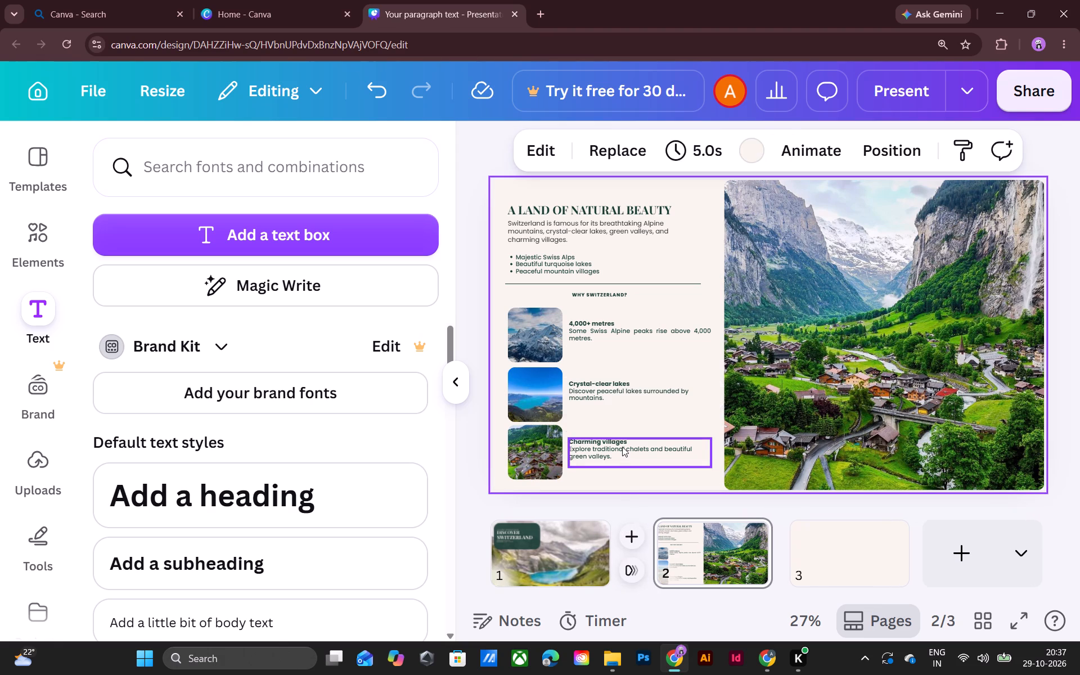
click(622, 447)
key(Down)
key(Down)
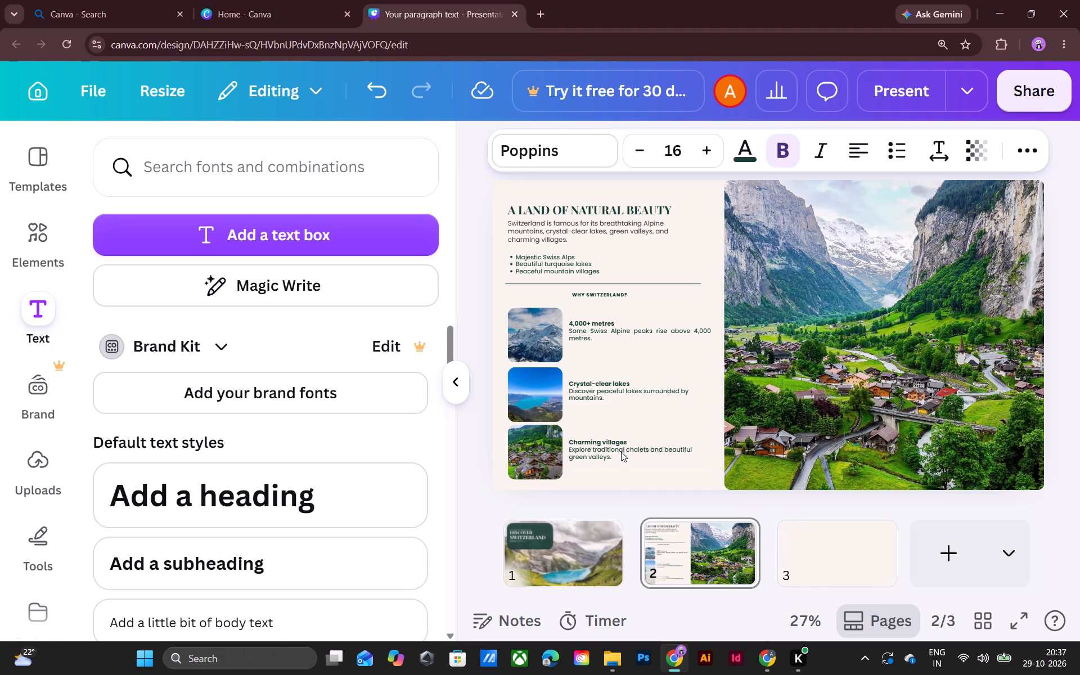
click(621, 452)
key(Down)
click(622, 478)
click(629, 511)
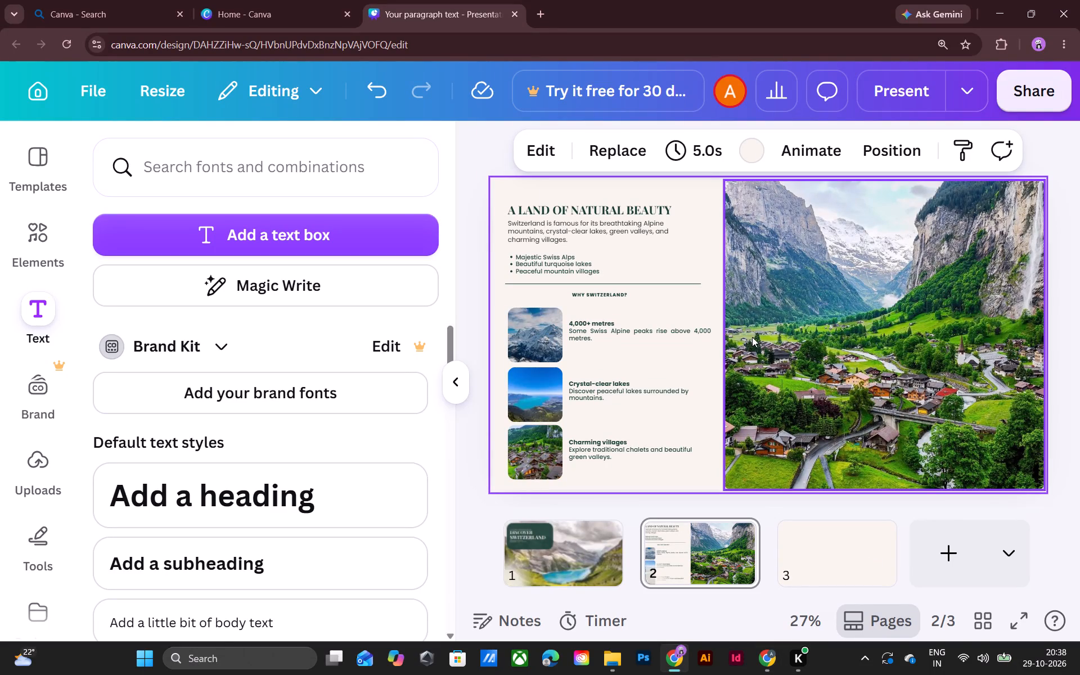
Review the cover and the completed facts slide, ending on the blank slide 3.
click(819, 556)
click(579, 560)
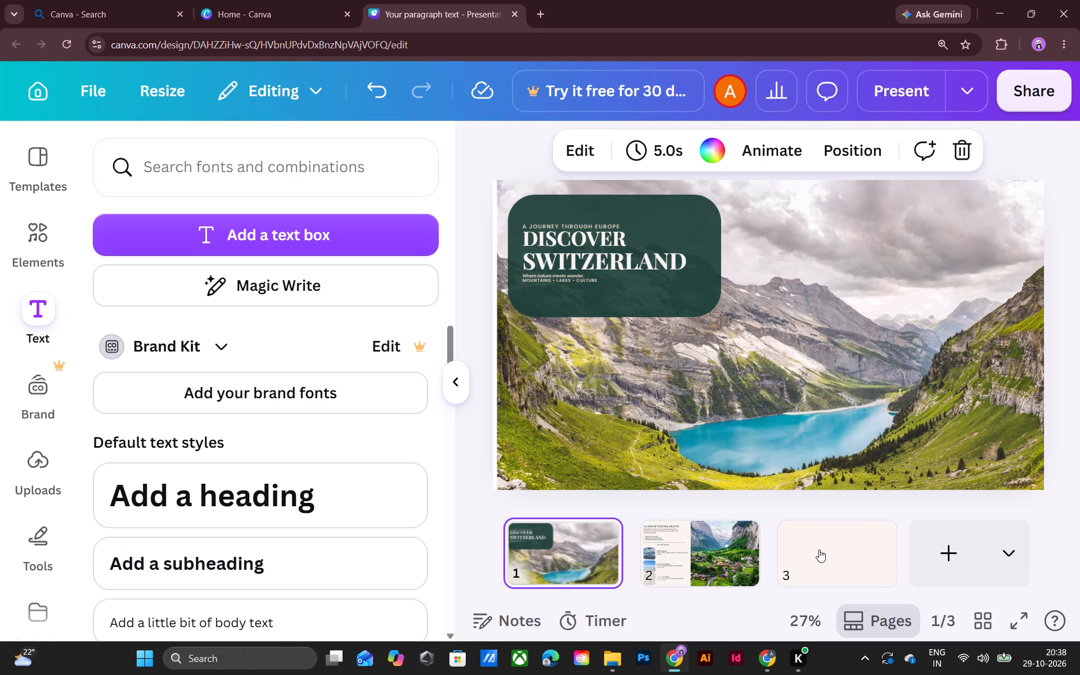
click(733, 573)
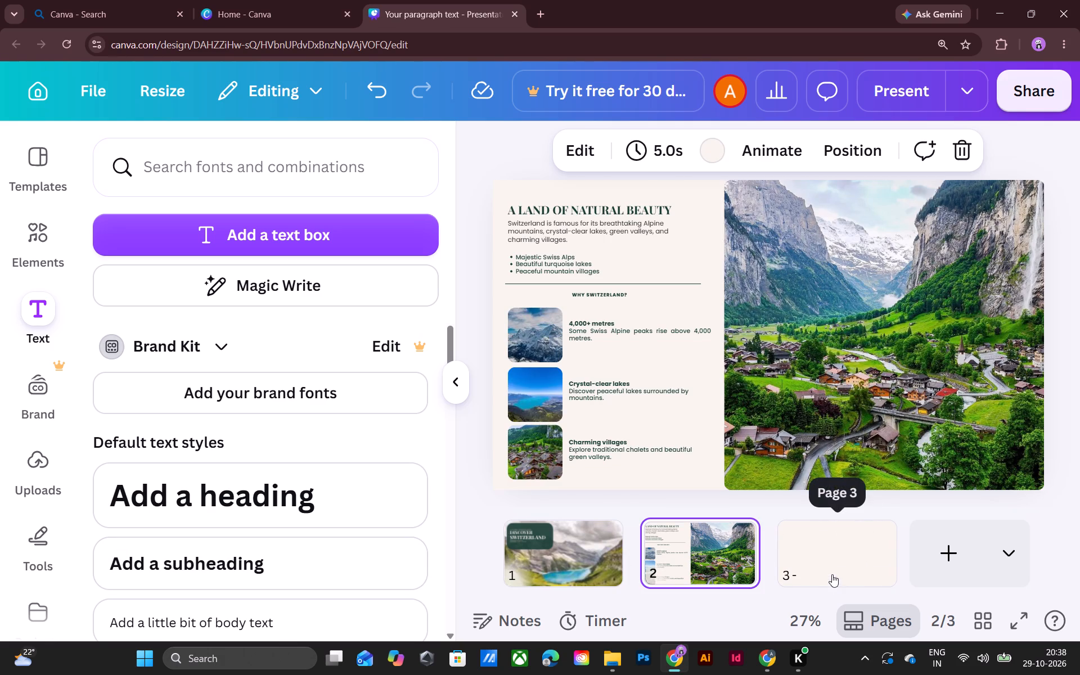
click(827, 541)
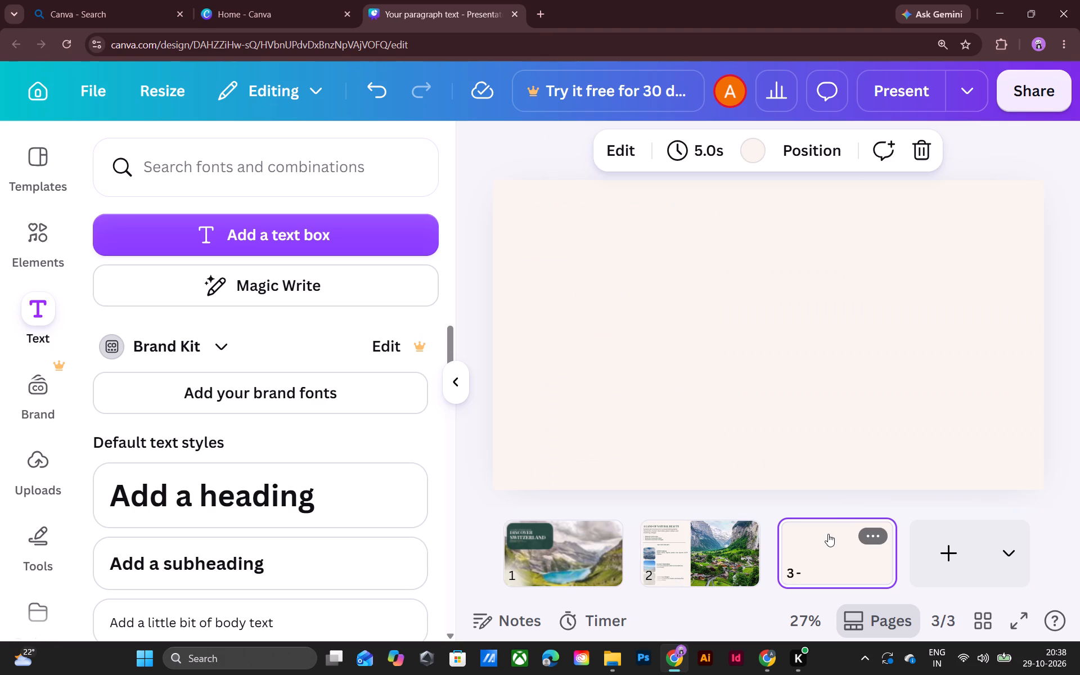
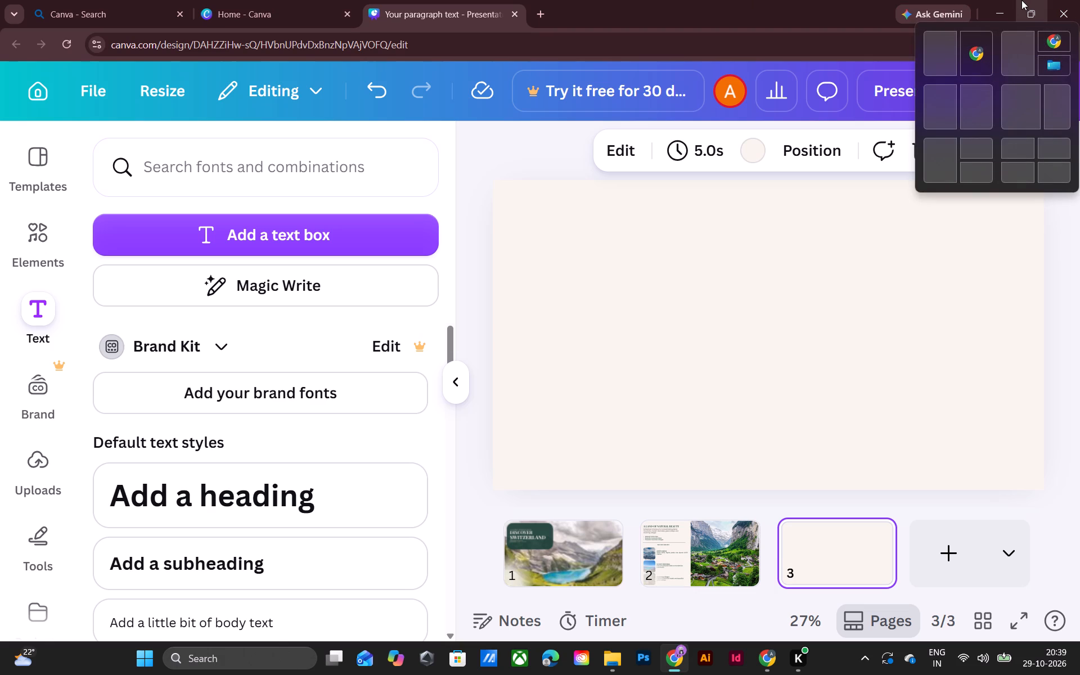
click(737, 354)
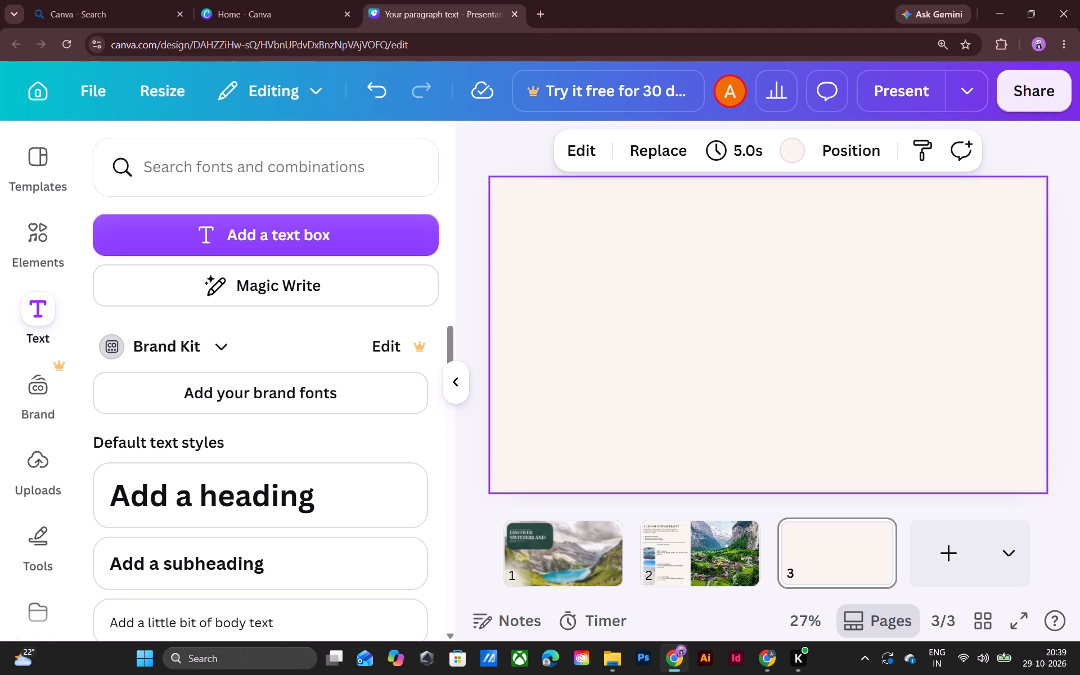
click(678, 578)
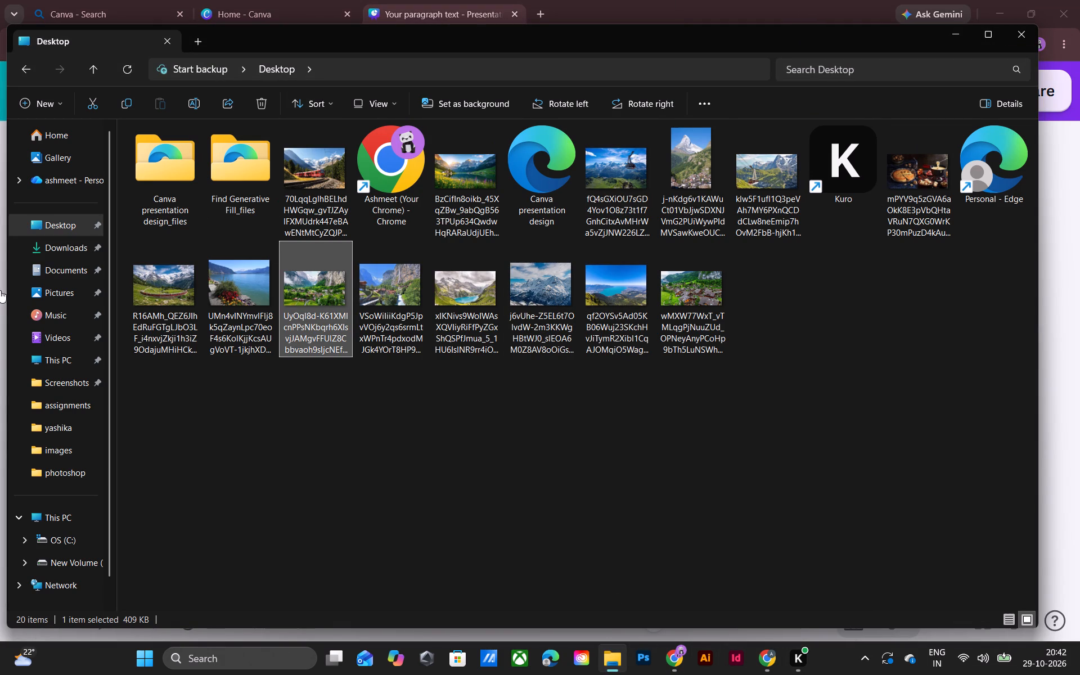
drag(217, 278, 277, 363)
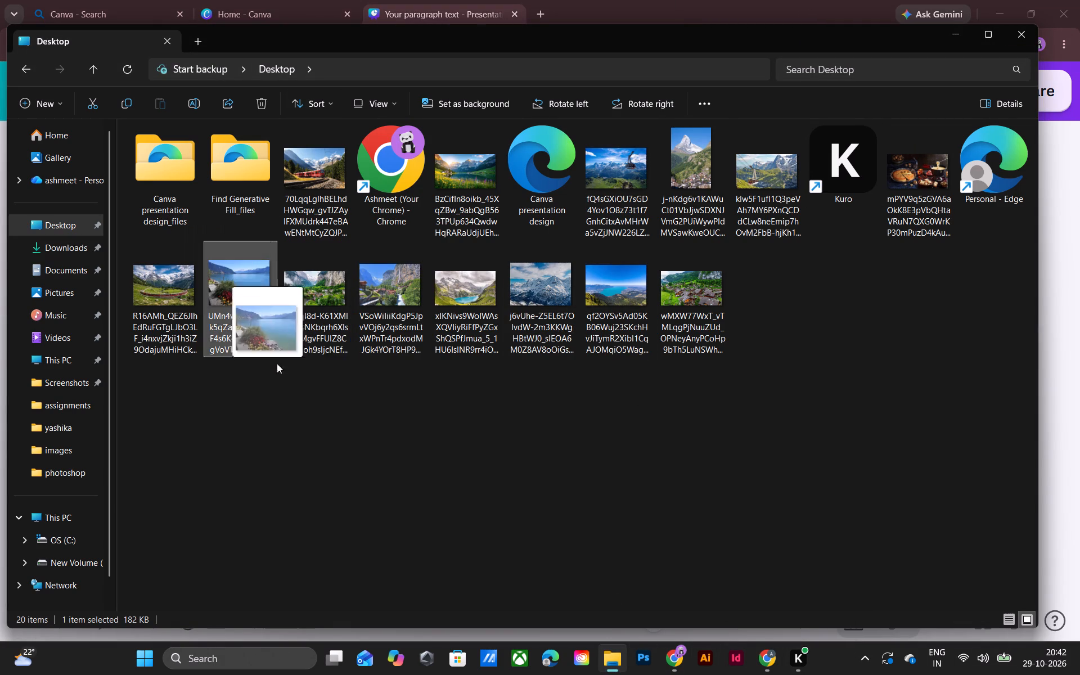
drag(277, 363, 691, 674)
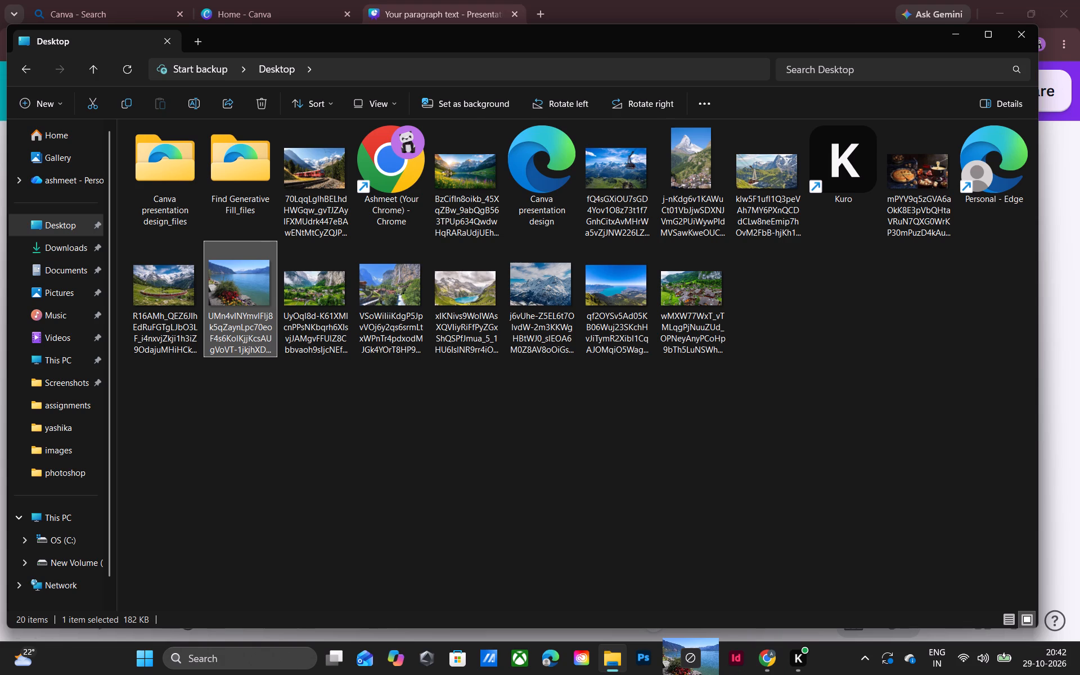
drag(691, 674, 589, 409)
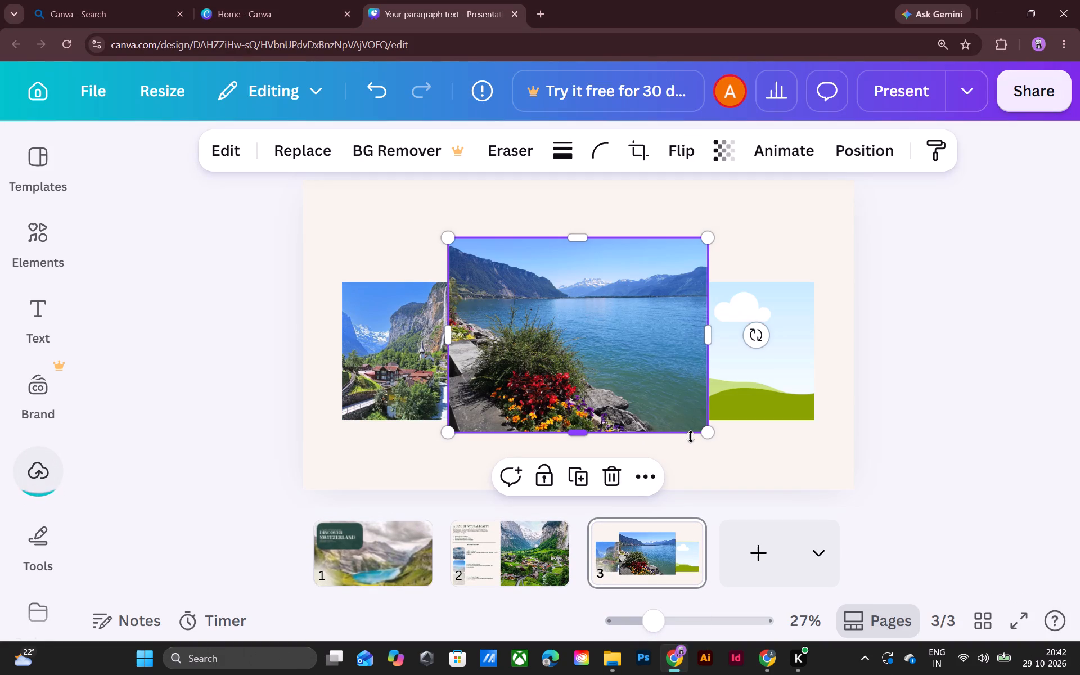
drag(592, 345, 627, 338)
click(664, 481)
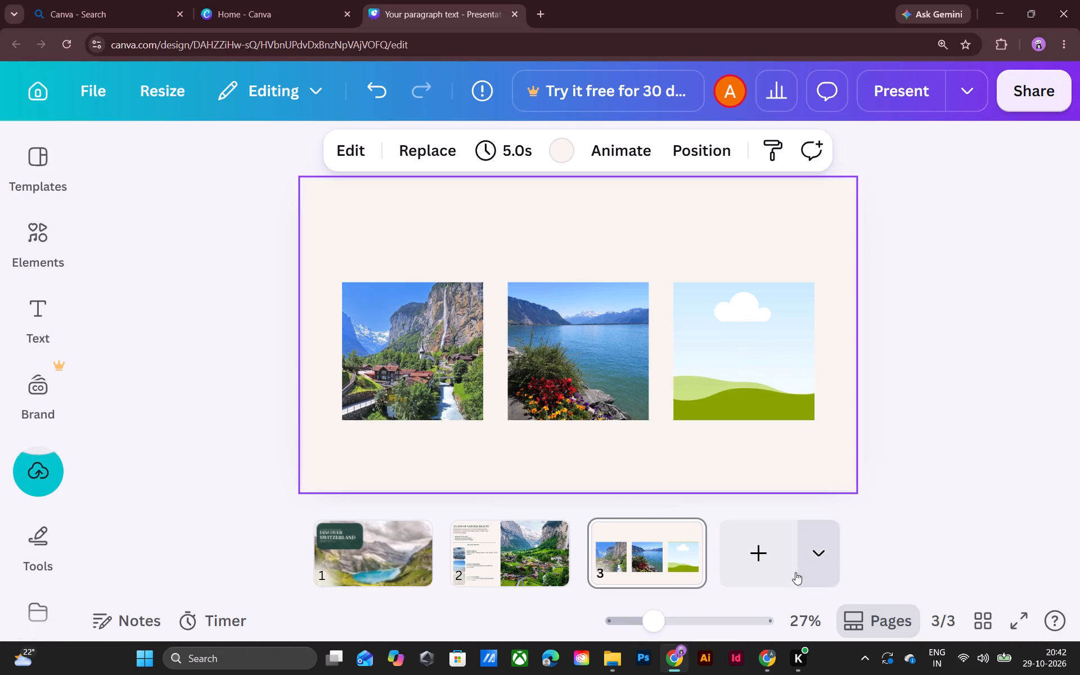
Bring the tall Matterhorn photo with the village below it from the Desktop folder onto Canva's slide 3.
click(766, 655)
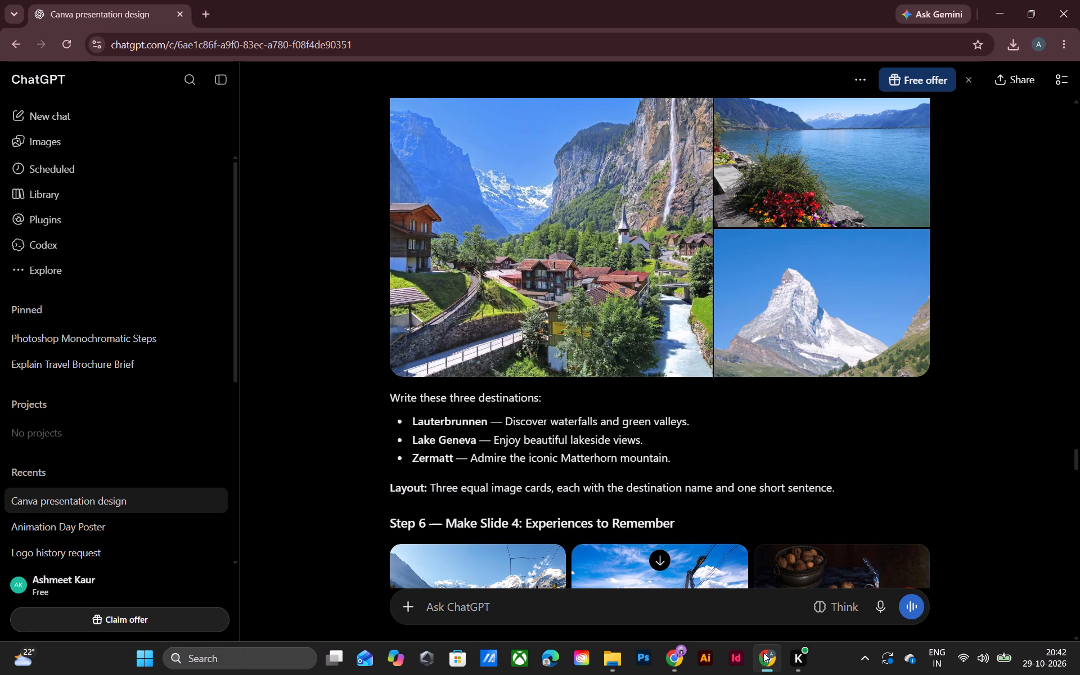
click(624, 654)
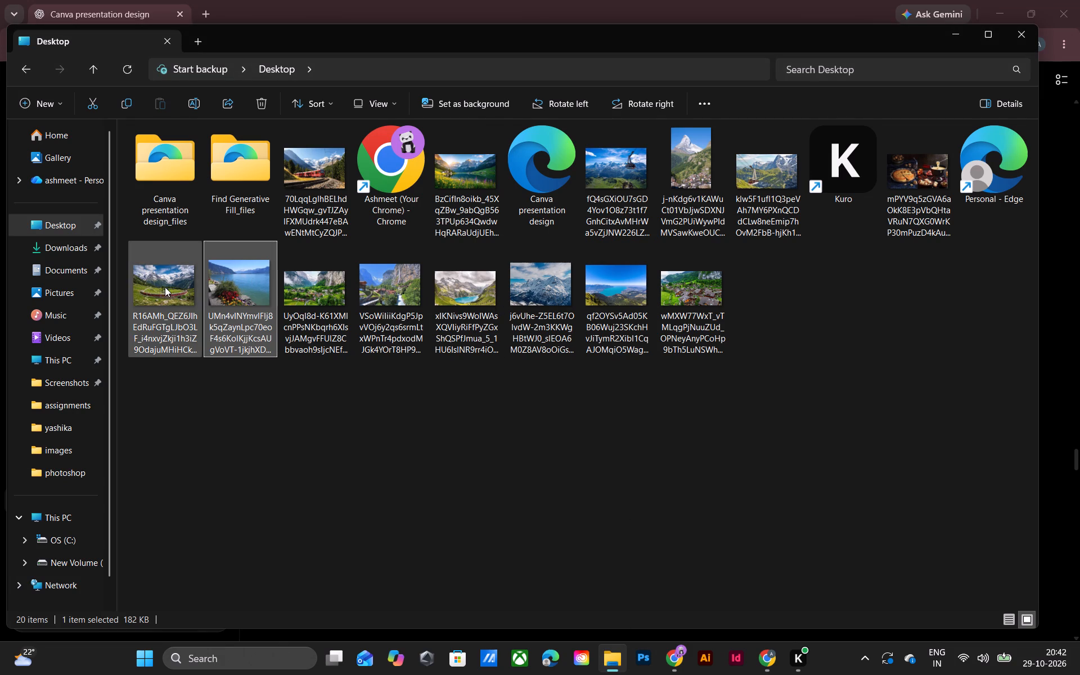
drag(696, 163, 741, 442)
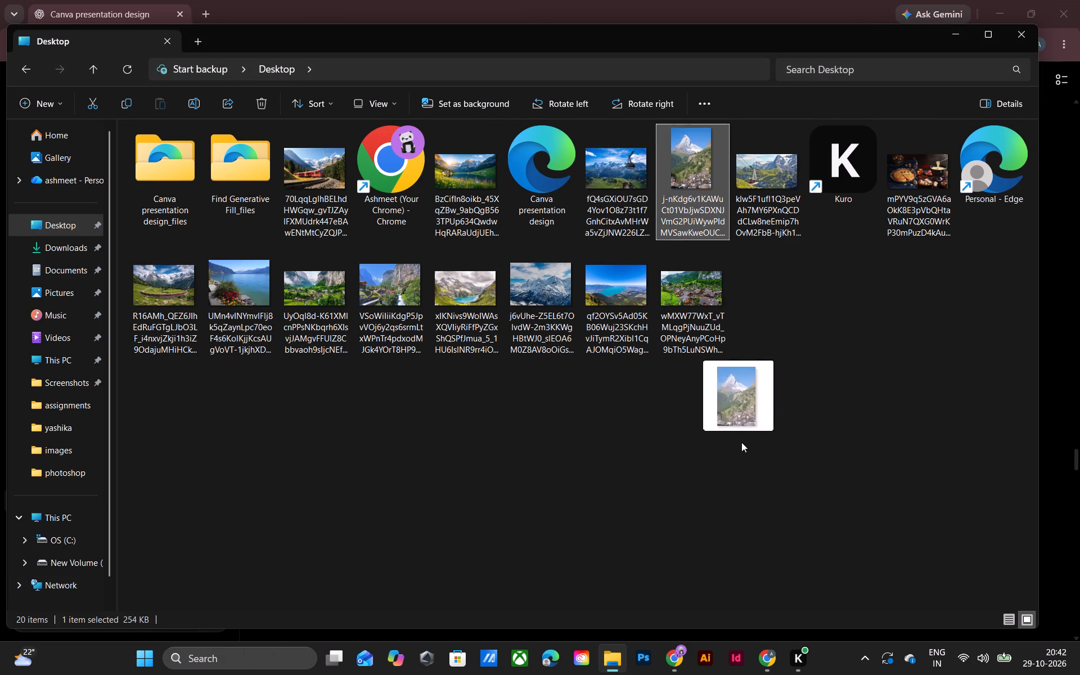
drag(741, 442, 726, 674)
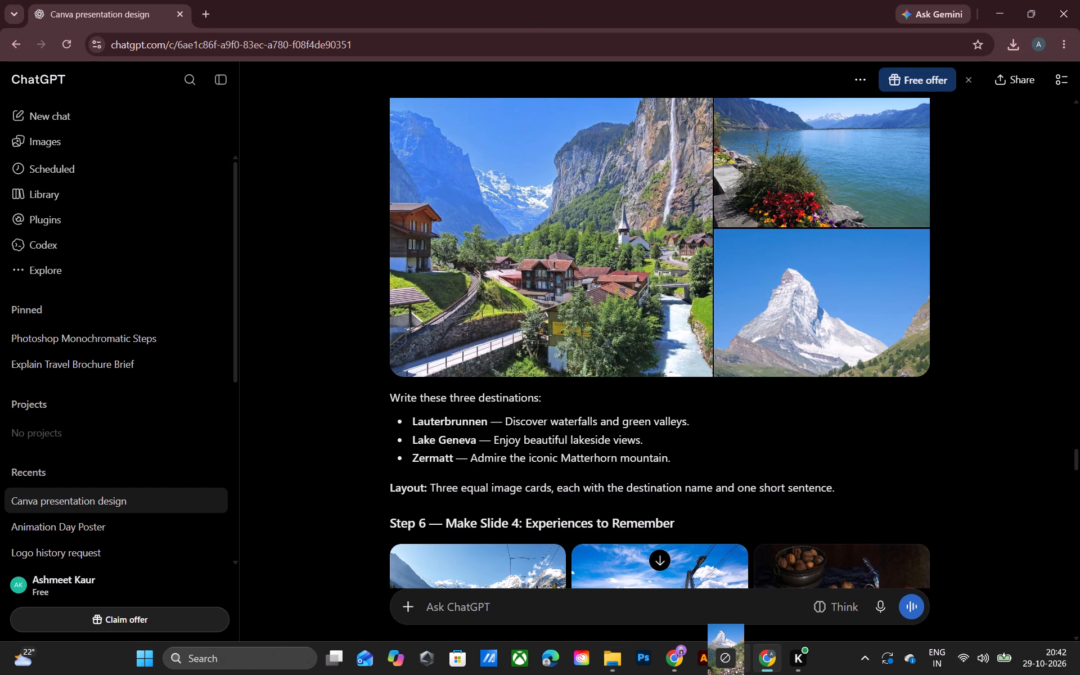
drag(726, 674, 730, 414)
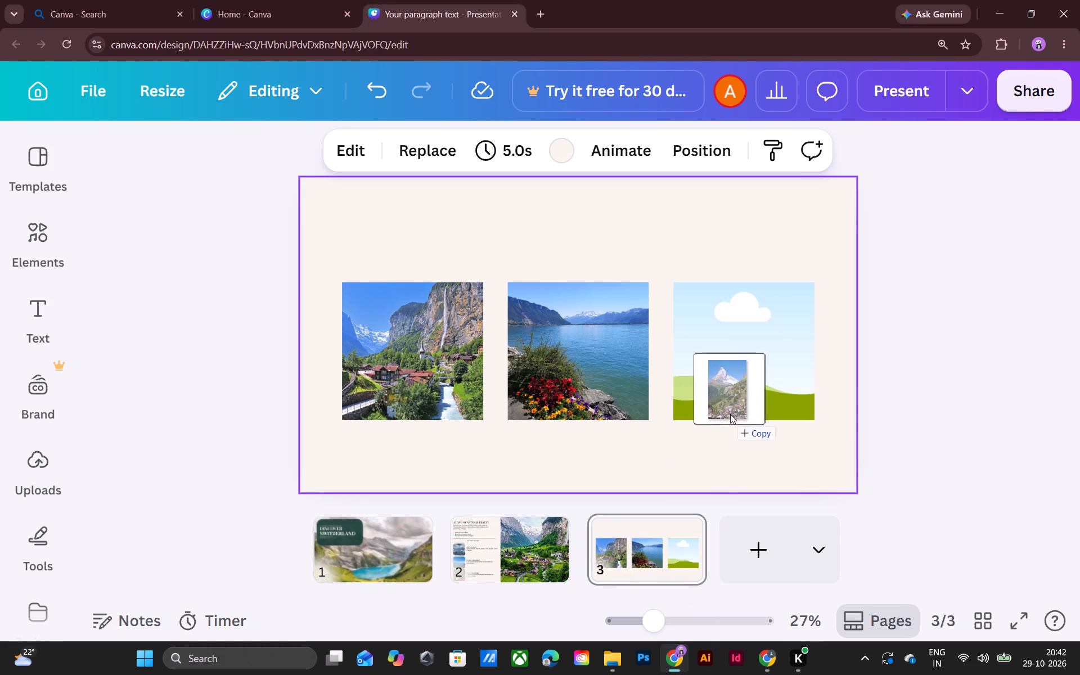
drag(730, 414, 737, 392)
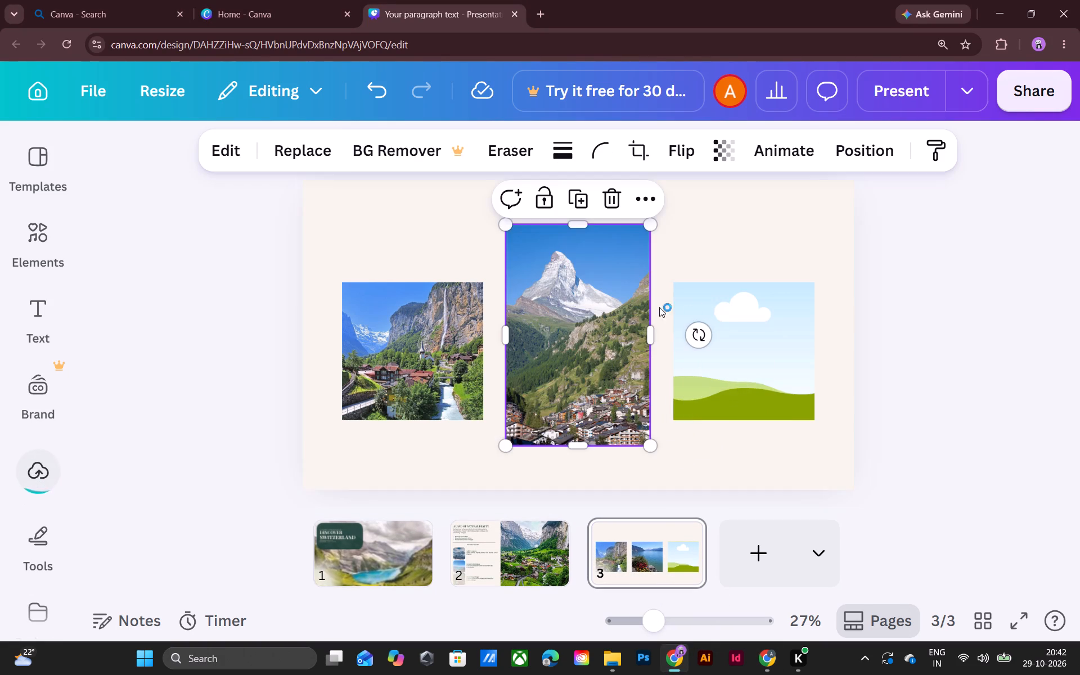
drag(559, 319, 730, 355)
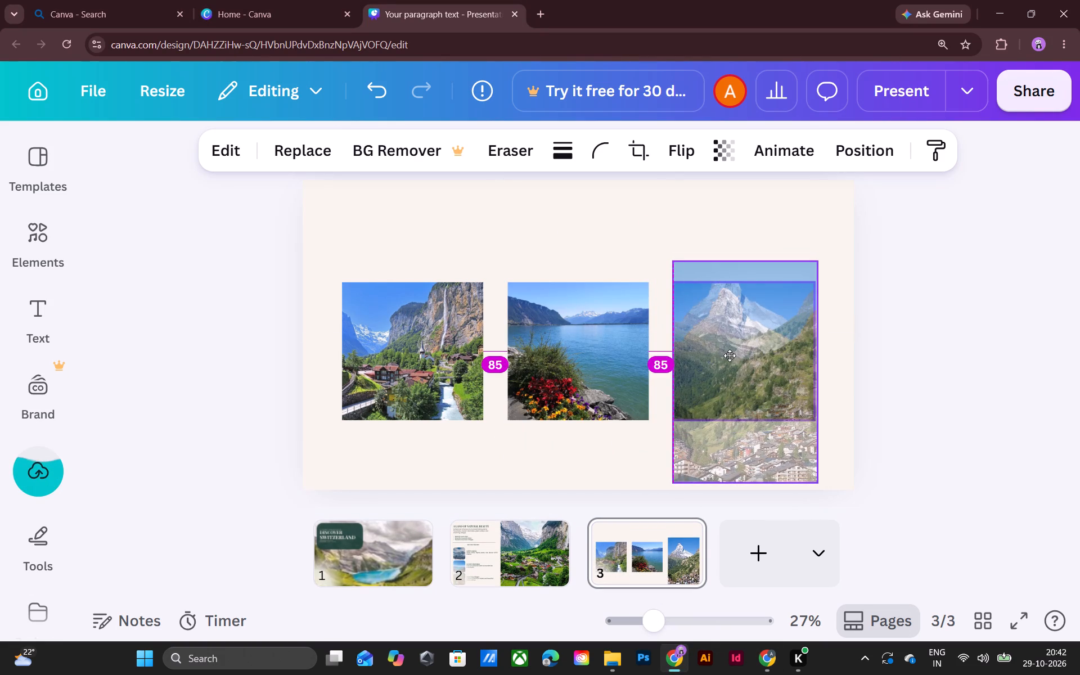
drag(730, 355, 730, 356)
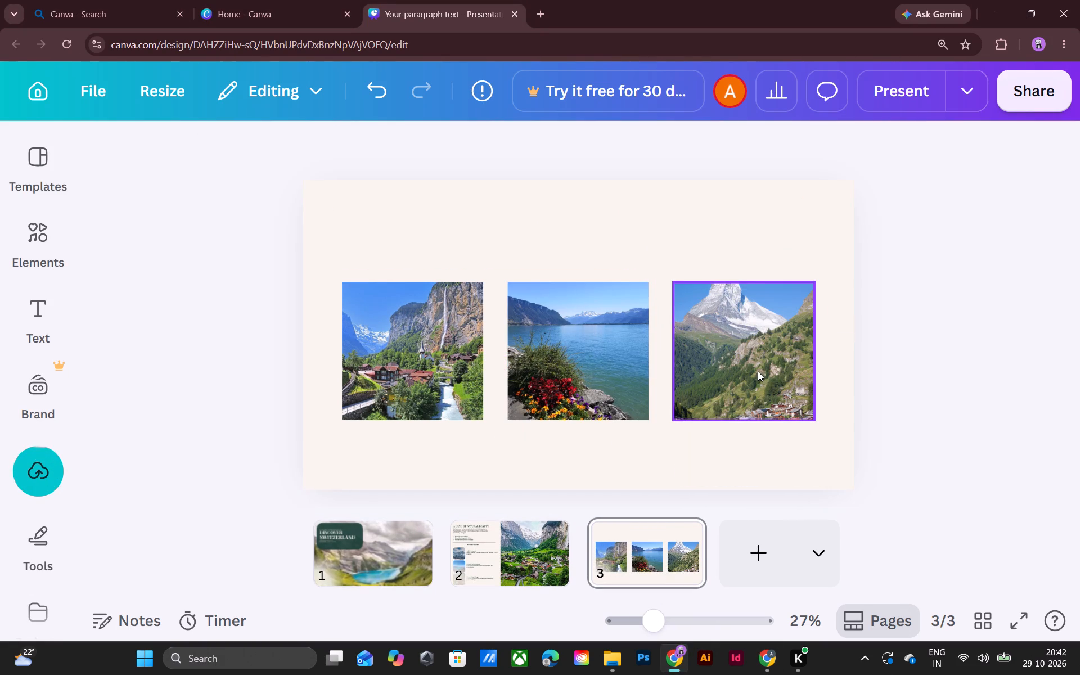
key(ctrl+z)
Fit the Matterhorn photo into the empty third frame on slide 3 and deselect it.
drag(591, 368, 600, 368)
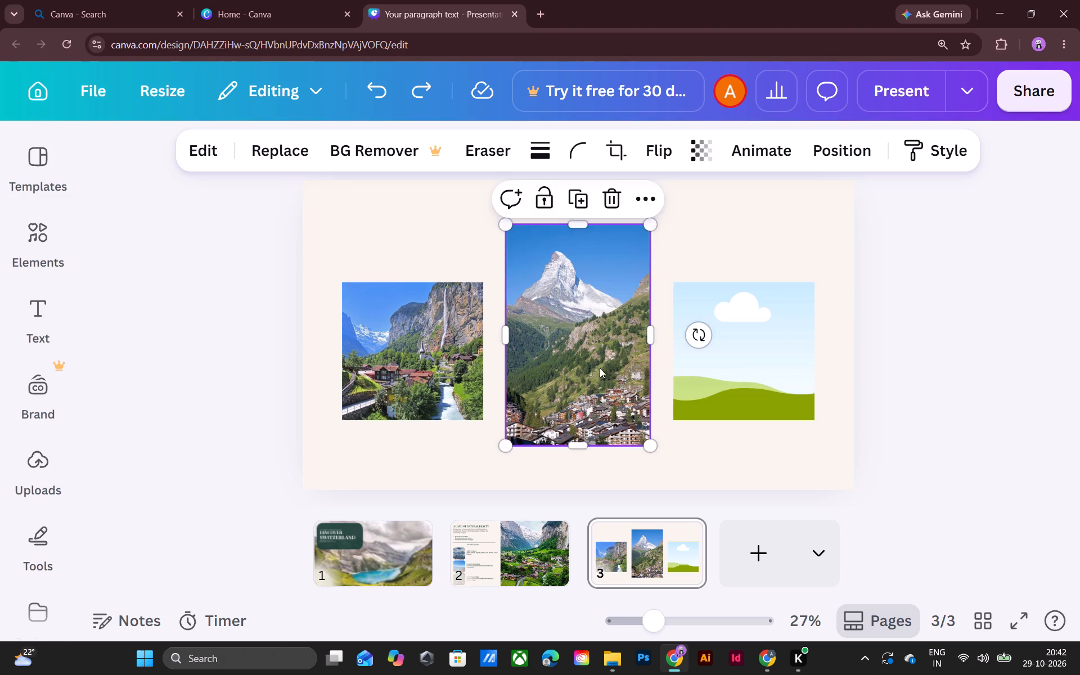
drag(600, 368, 765, 422)
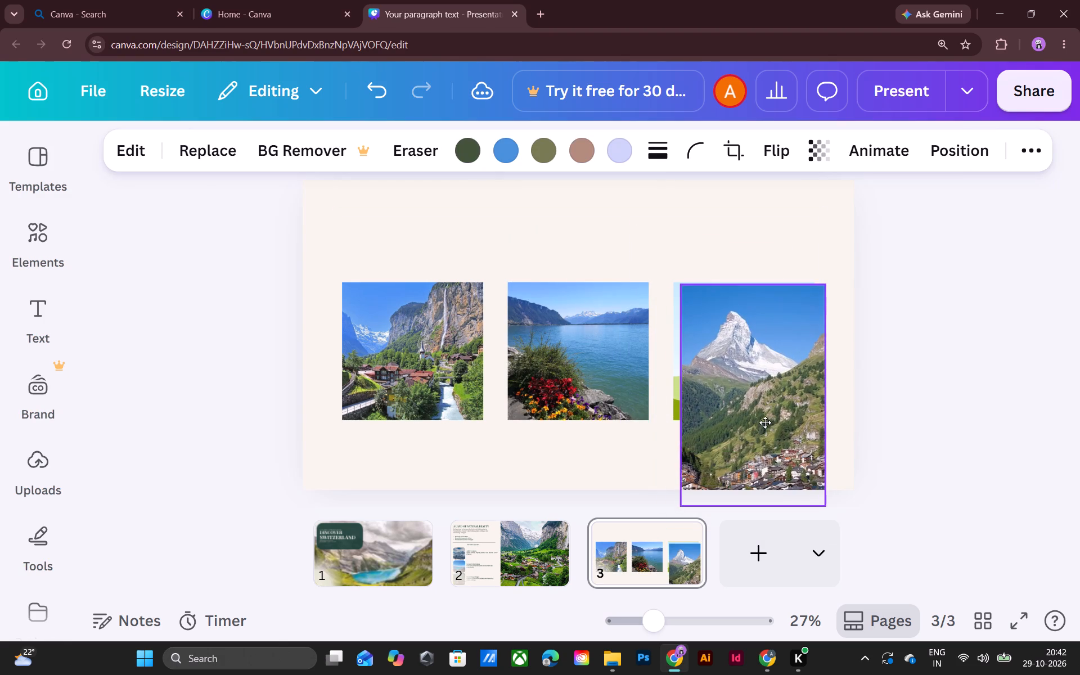
drag(765, 422, 754, 426)
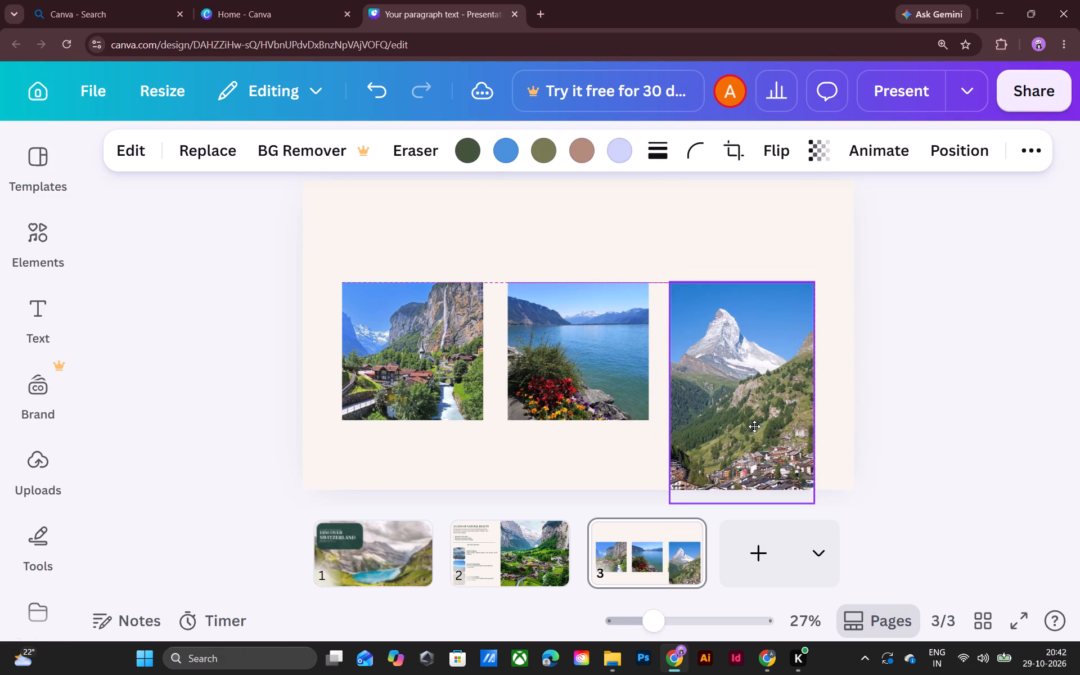
drag(754, 426, 755, 418)
click(975, 418)
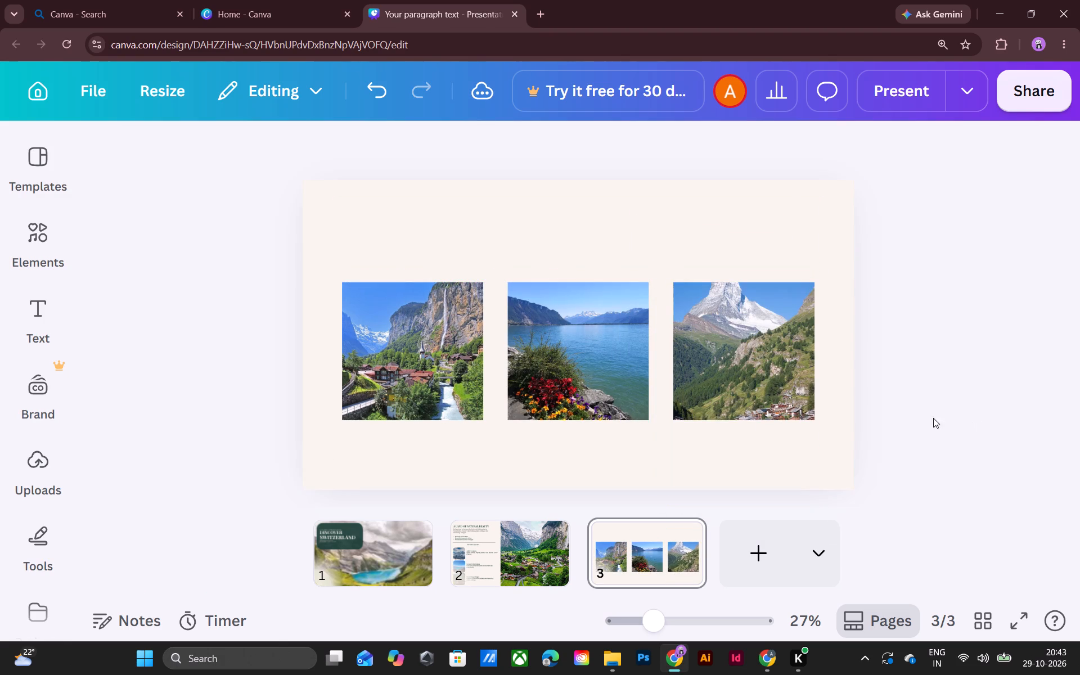
Give the Lauterbrunnen photo in the first frame slightly rounded corners.
click(717, 366)
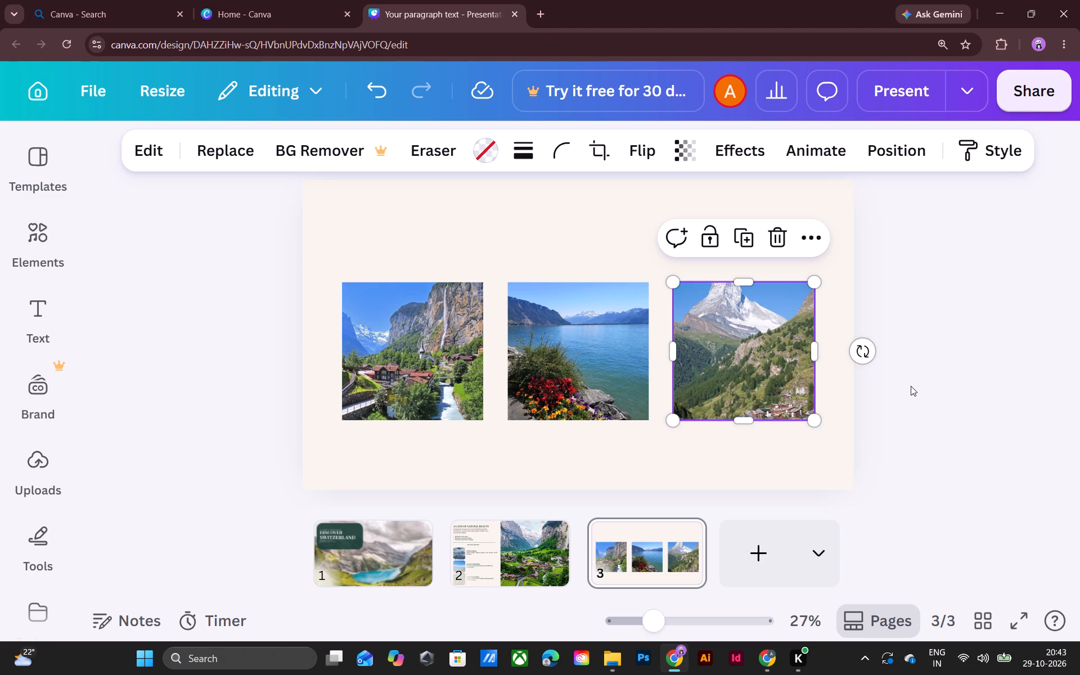
click(469, 360)
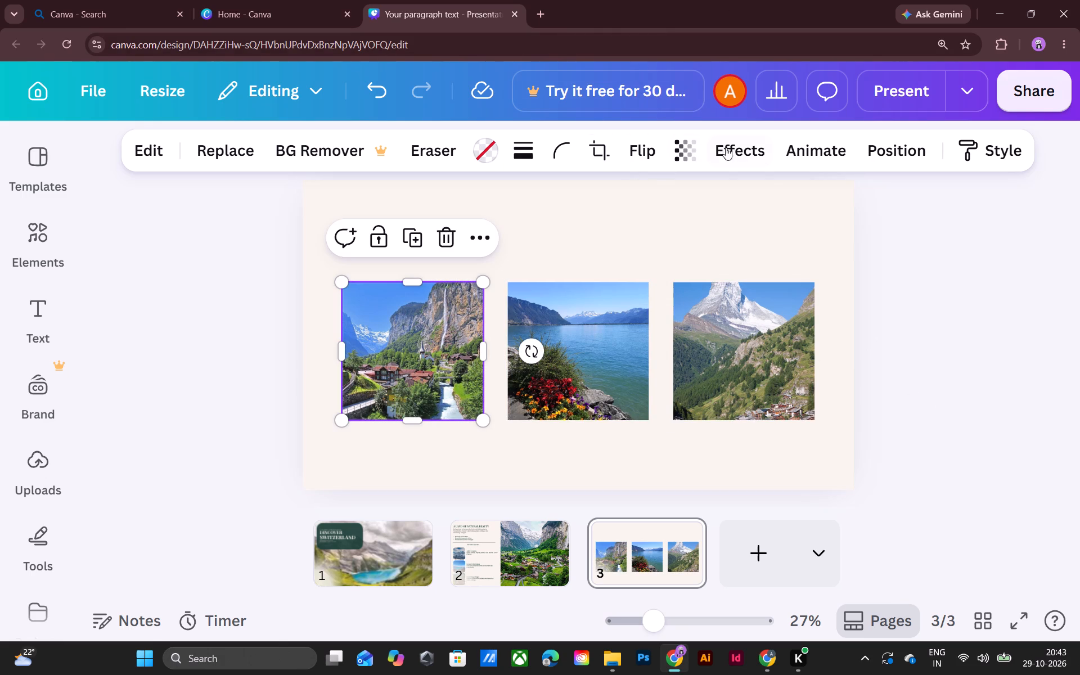
click(667, 146)
click(560, 152)
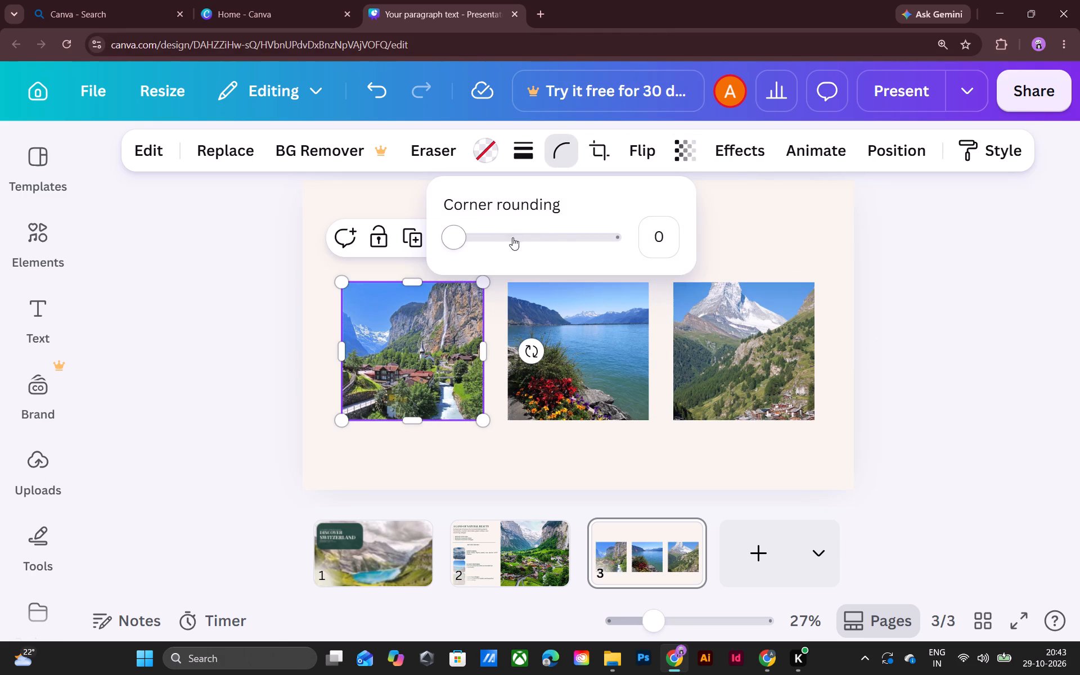
drag(460, 236, 503, 240)
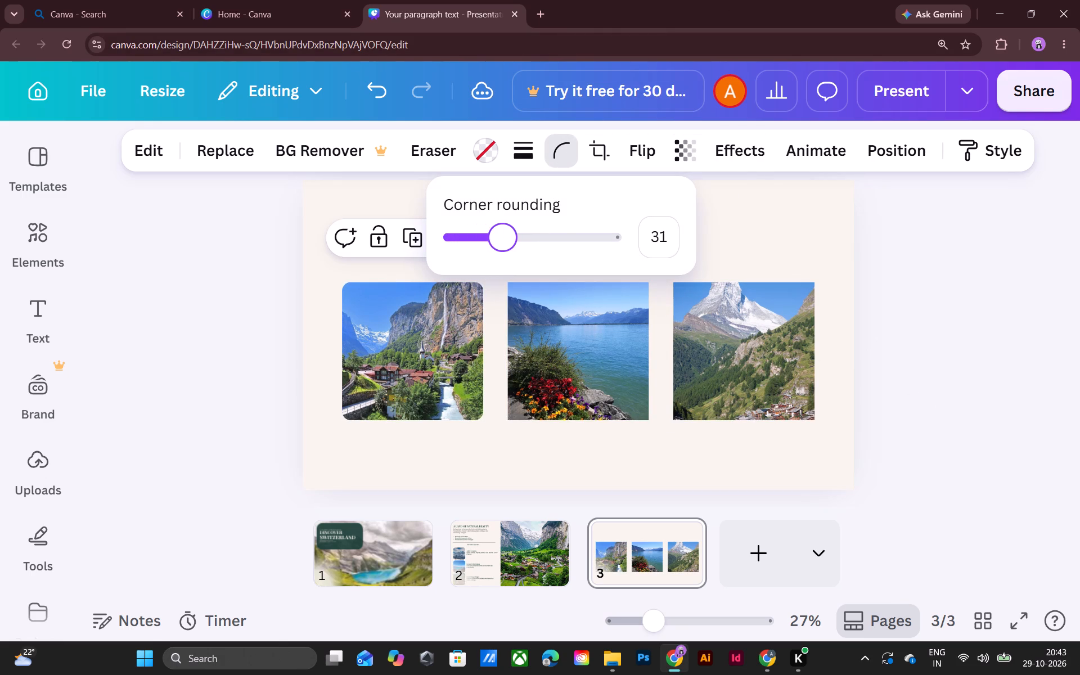
drag(503, 240, 497, 241)
Set the corner rounding of the Lake Geneva photo in the middle frame to 28.
click(587, 345)
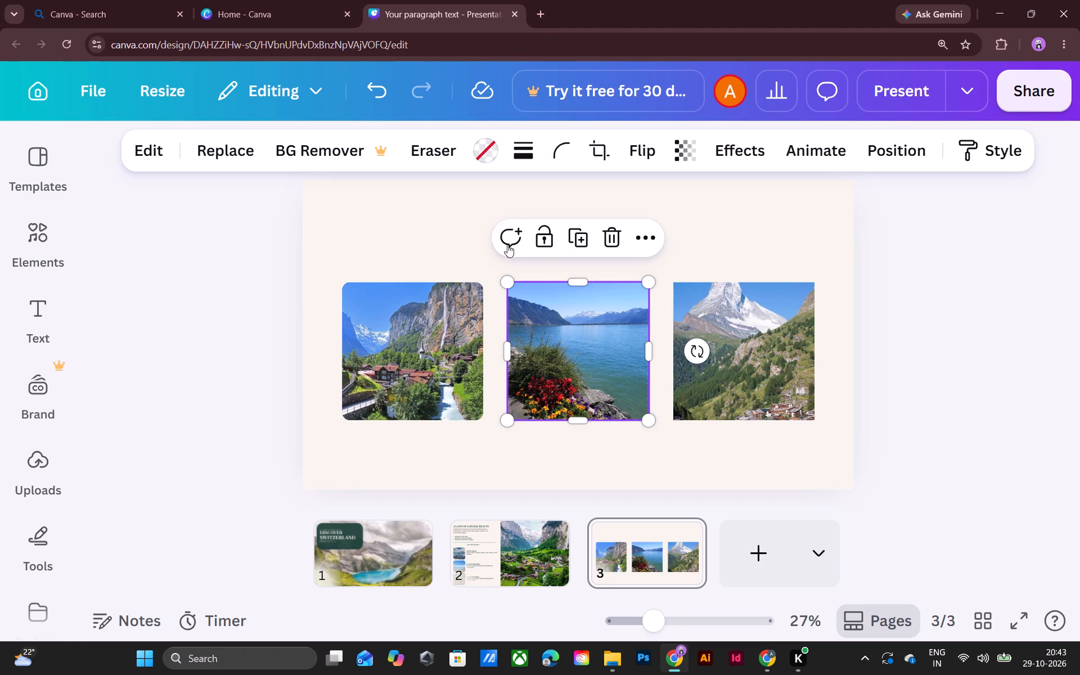
click(565, 148)
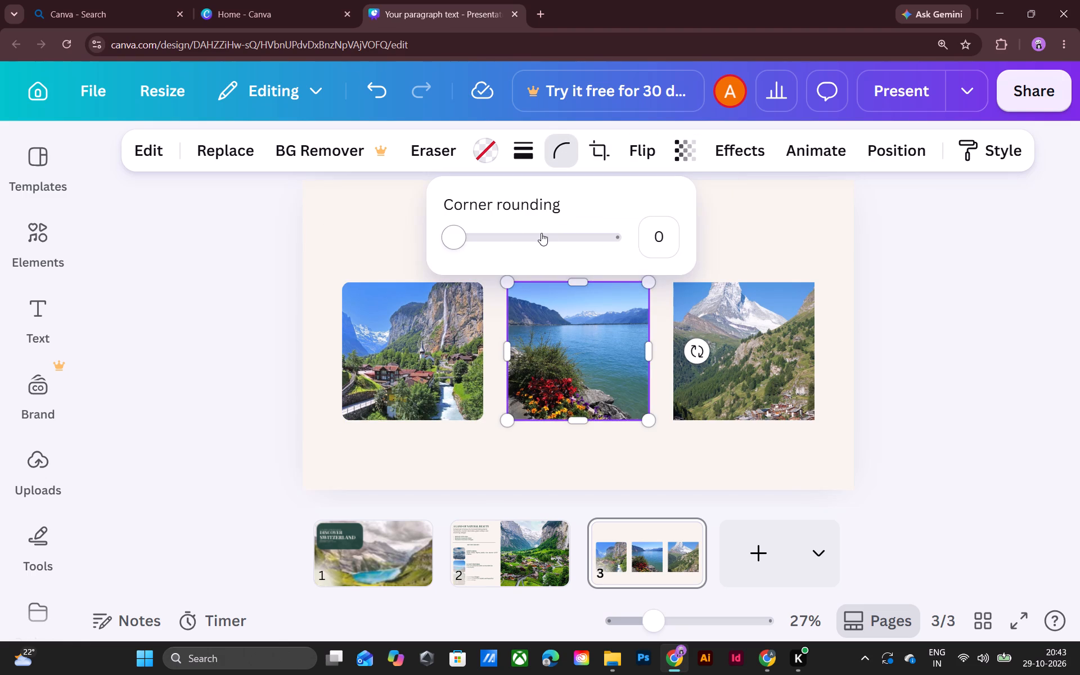
drag(463, 235, 493, 238)
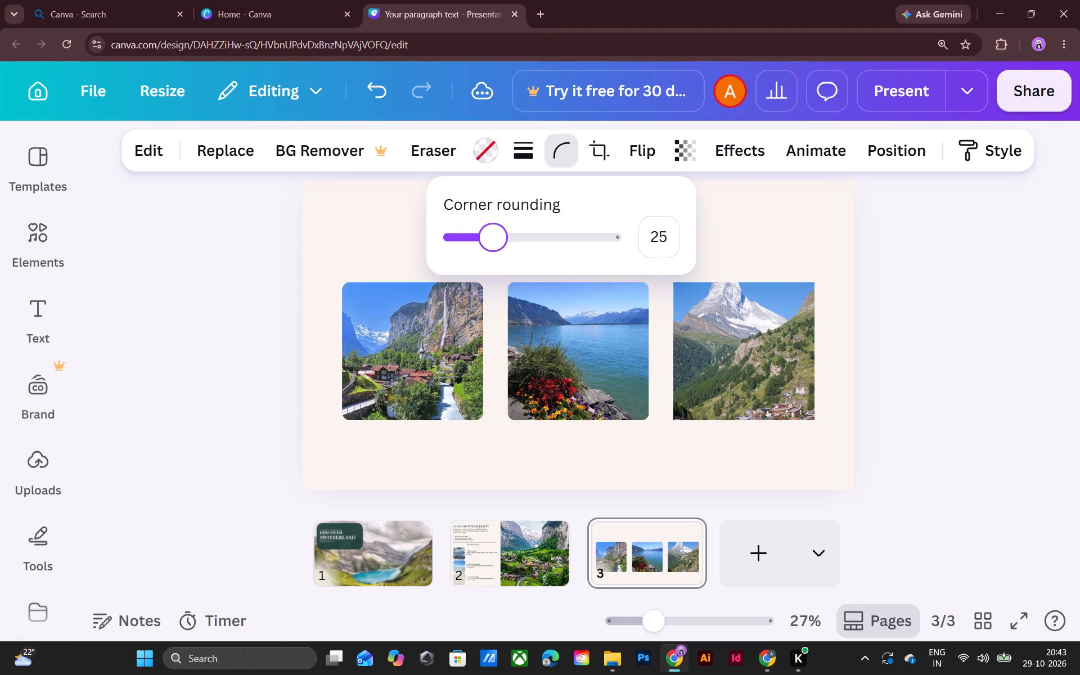
drag(493, 238, 495, 238)
click(492, 244)
Set the corner rounding of the Matterhorn photo in the third frame to 28 and deselect it.
click(724, 334)
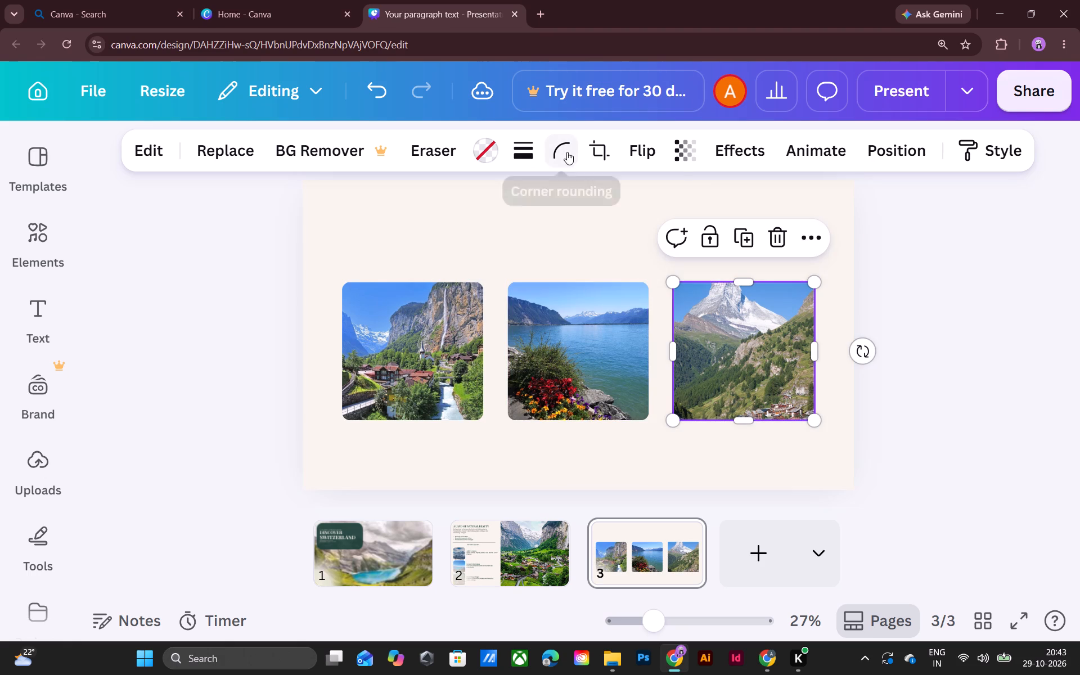
click(567, 152)
drag(455, 242, 506, 246)
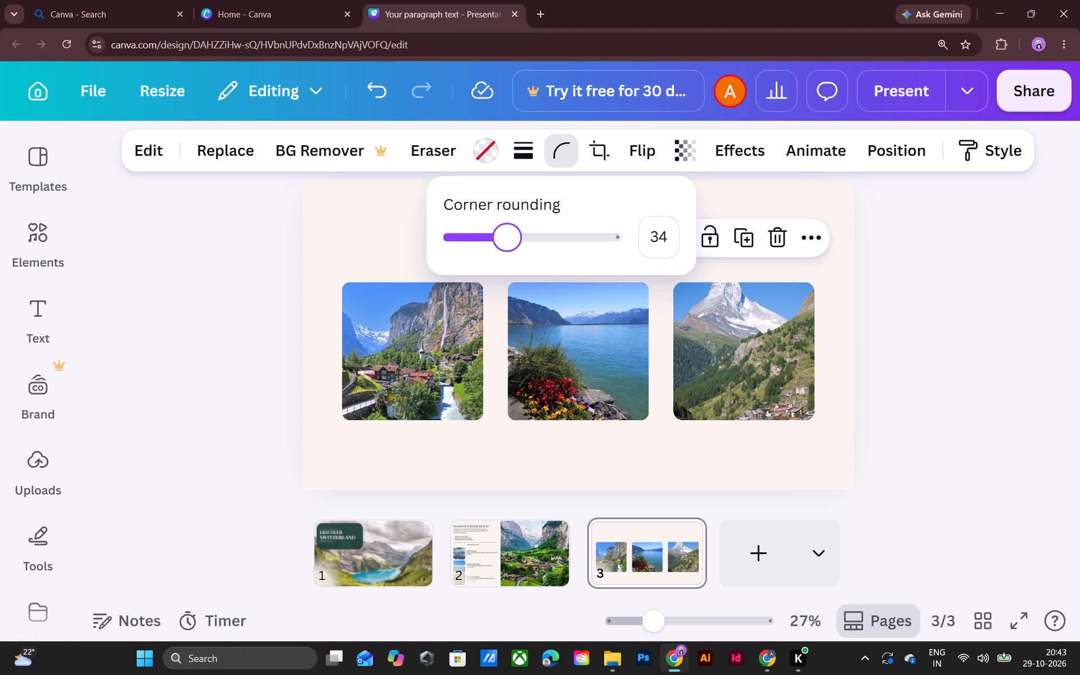
drag(506, 246, 498, 256)
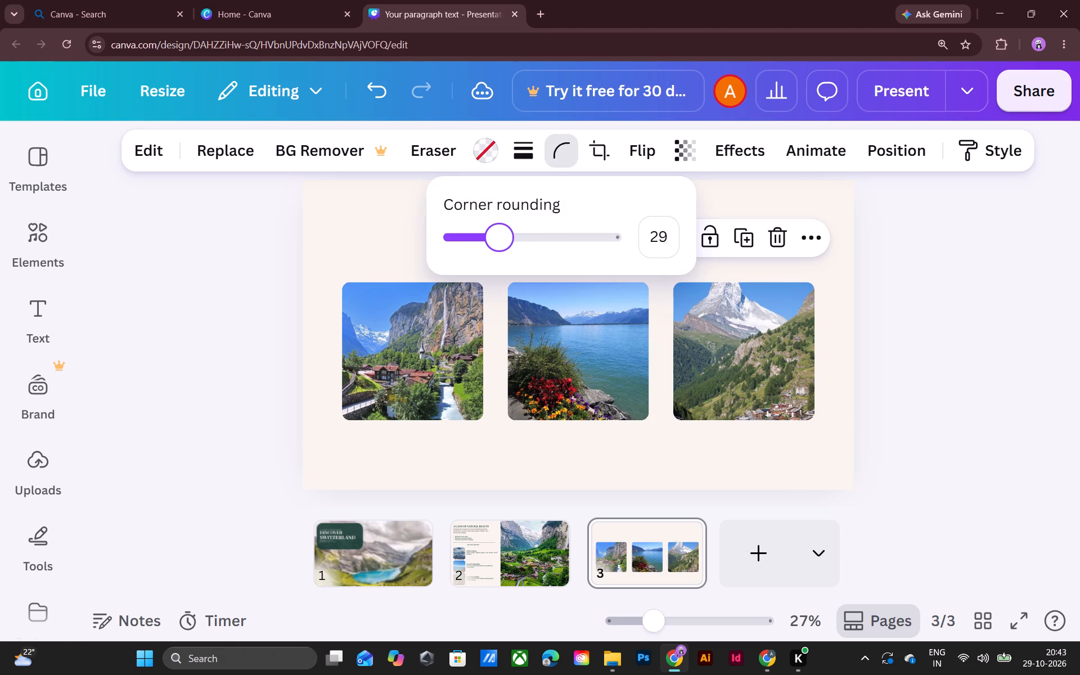
drag(498, 256, 497, 256)
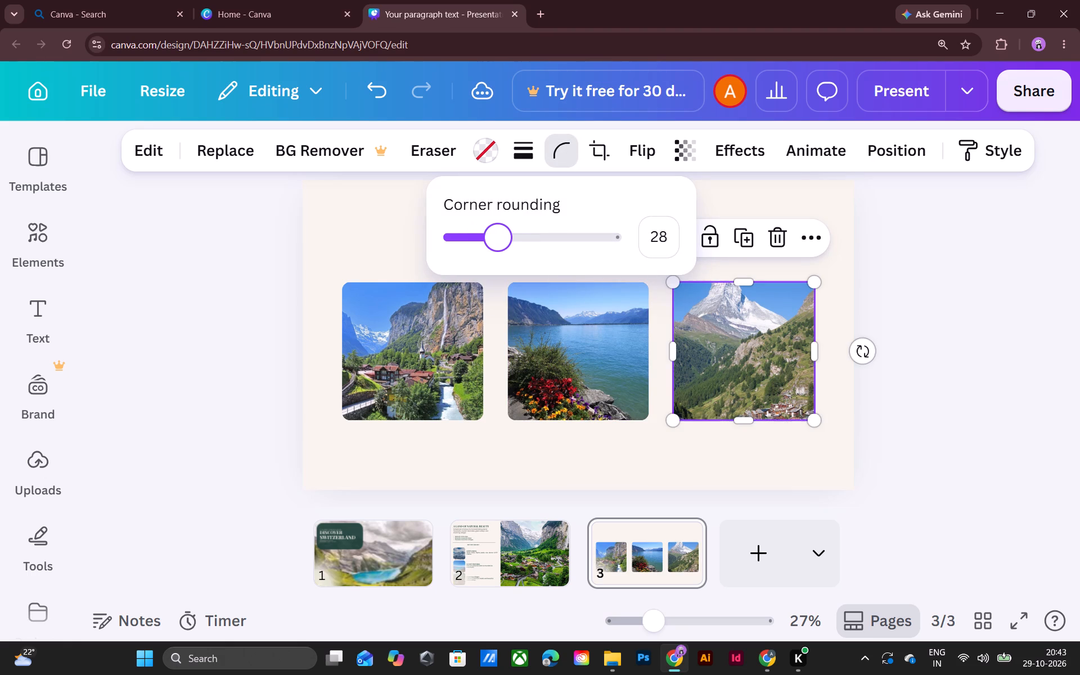
click(924, 345)
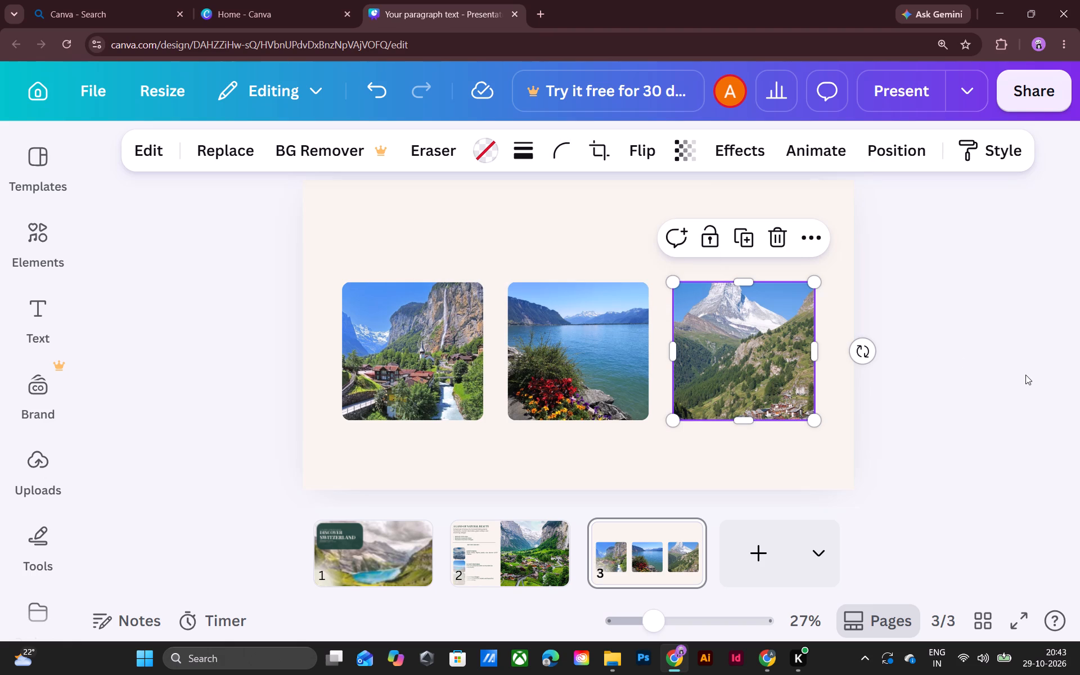
click(1026, 376)
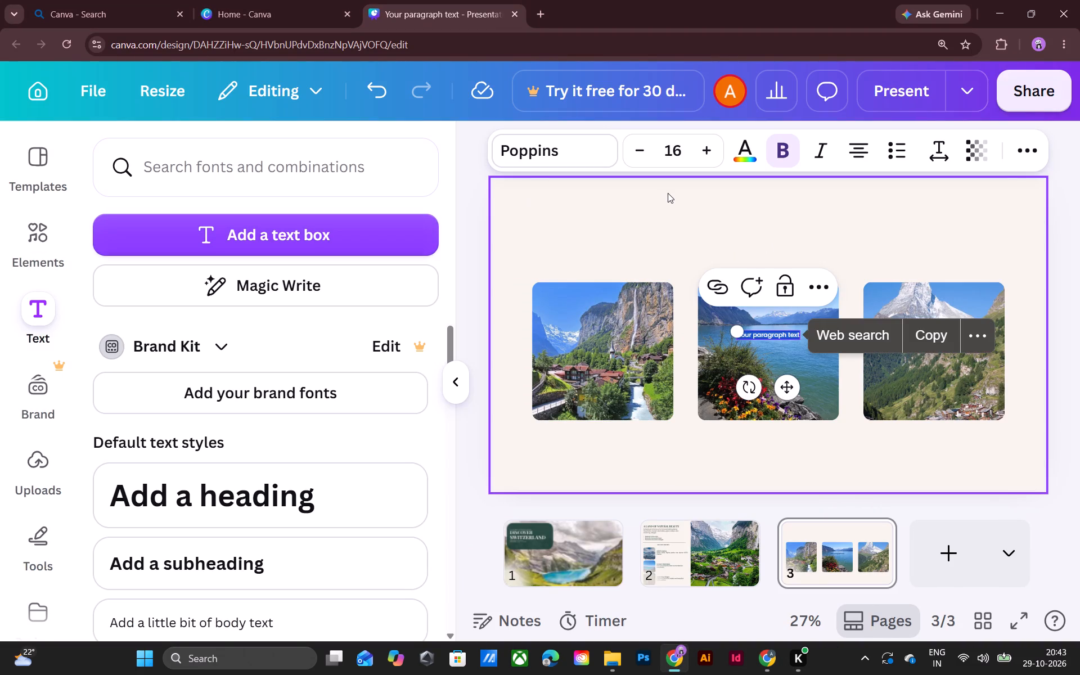
key(ctrl+v)
Change the text colour of the whole Lauterbrunnen caption to the dark green already used in the design.
key(ctrl+a)
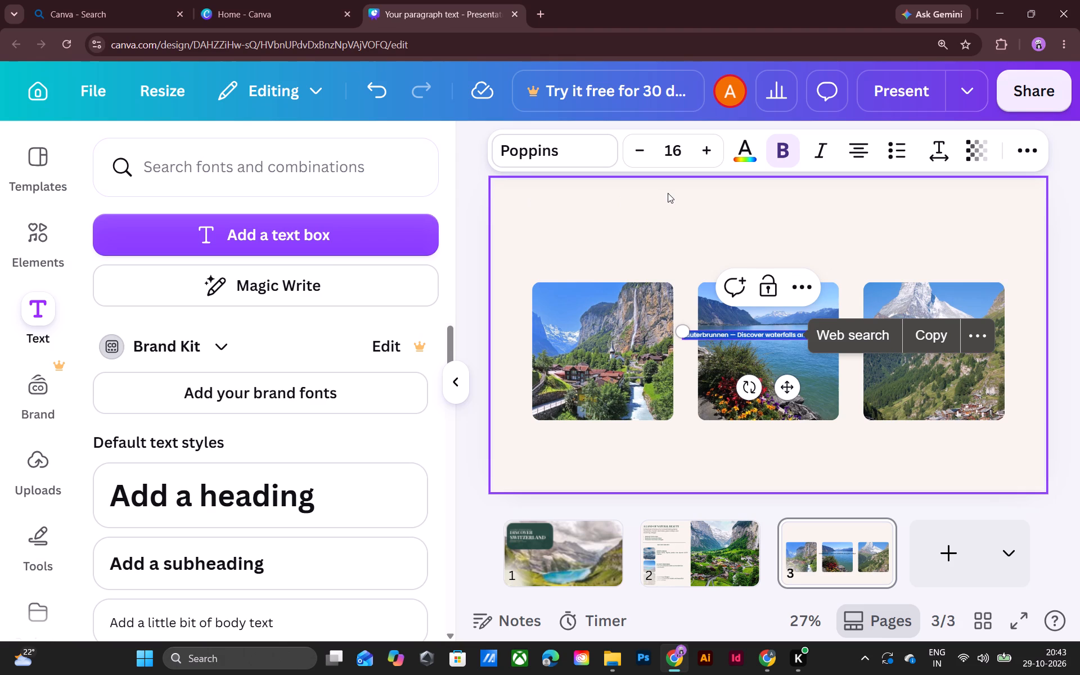
click(602, 154)
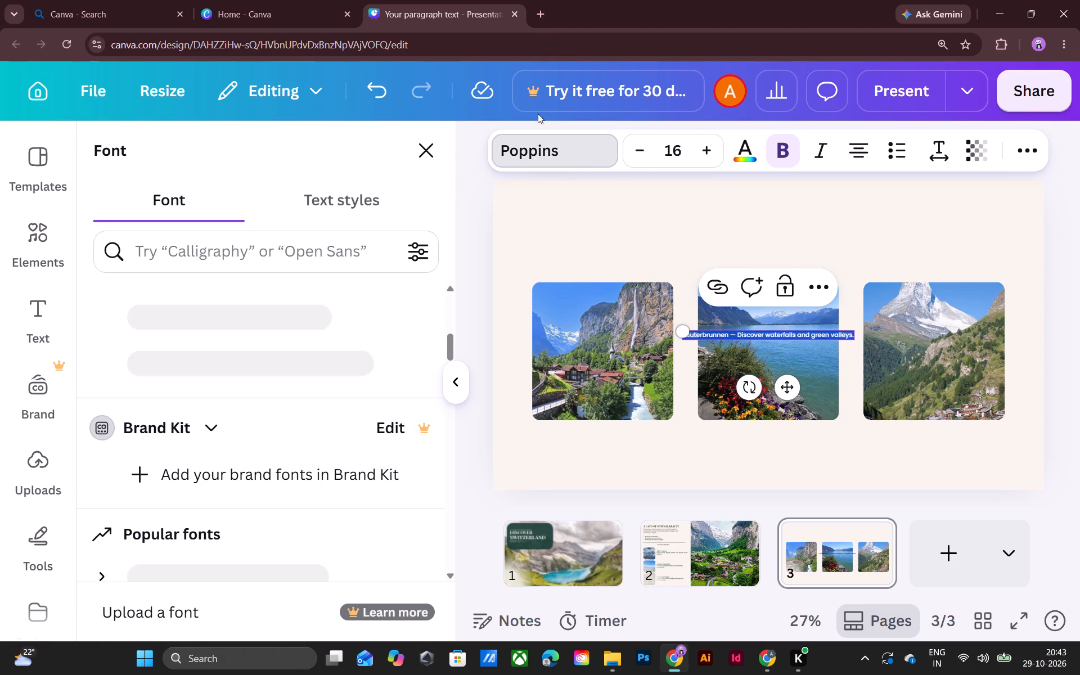
scroll(437, 377, down, 1)
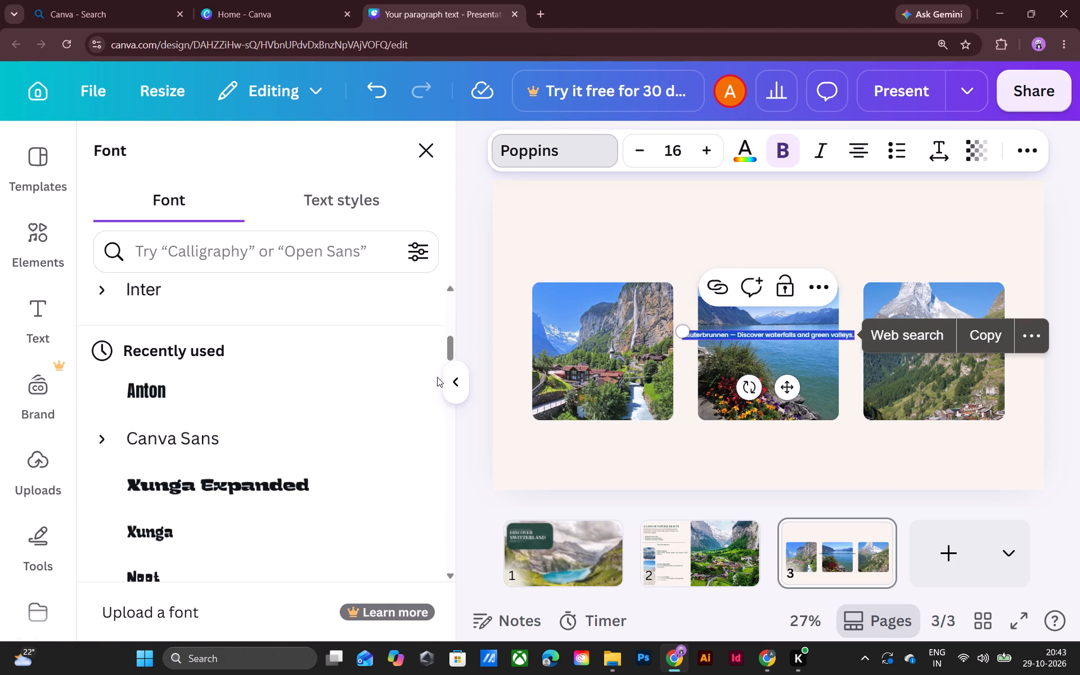
scroll(437, 377, down, 4)
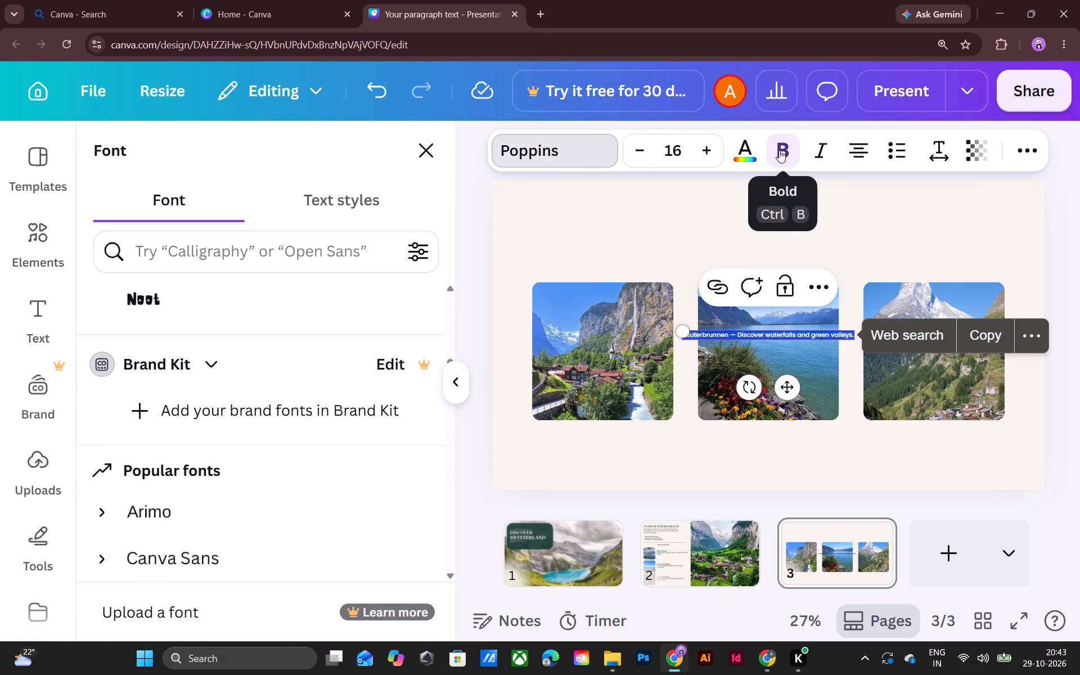
click(741, 148)
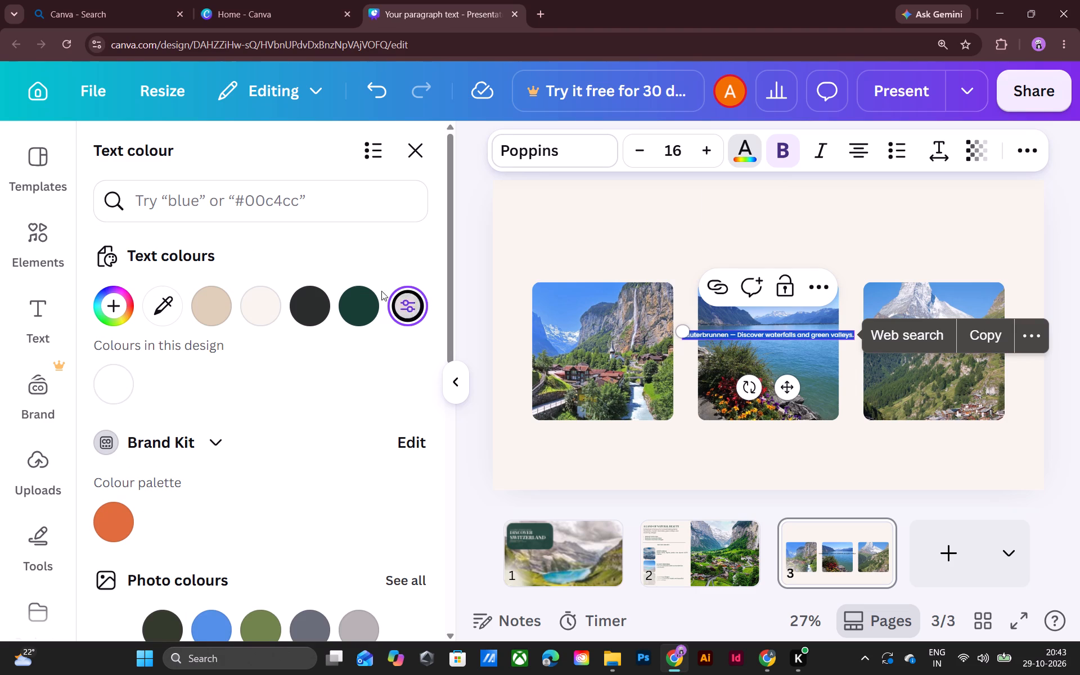
click(354, 316)
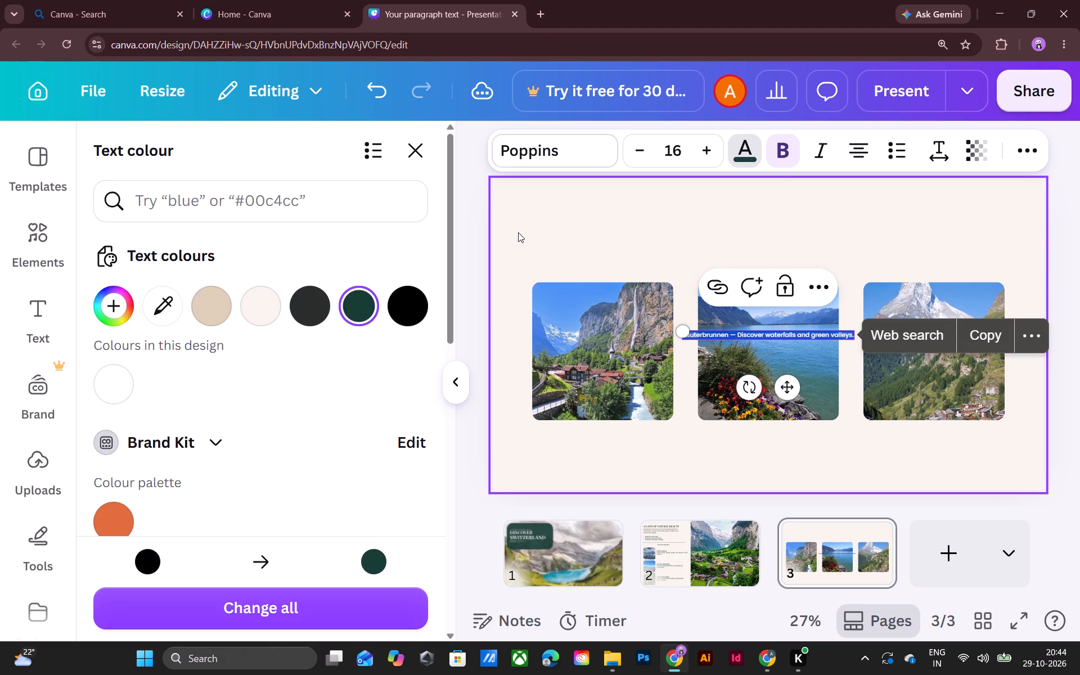
click(477, 223)
click(658, 194)
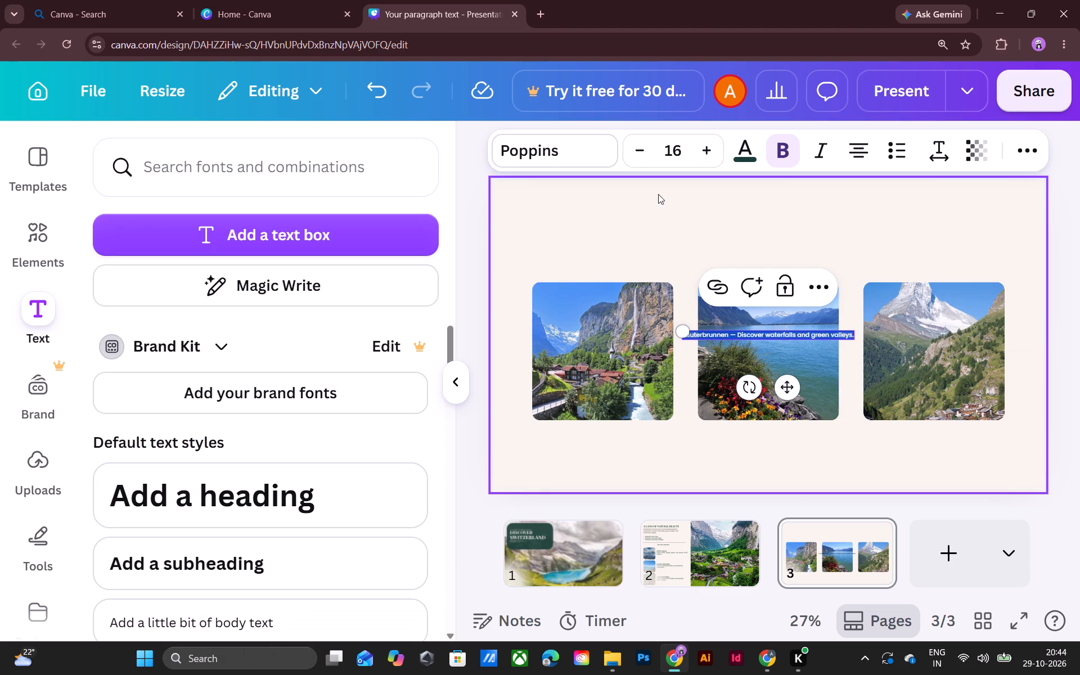
Move the Lauterbrunnen caption to just below the first photo on slide 3.
drag(780, 336, 642, 439)
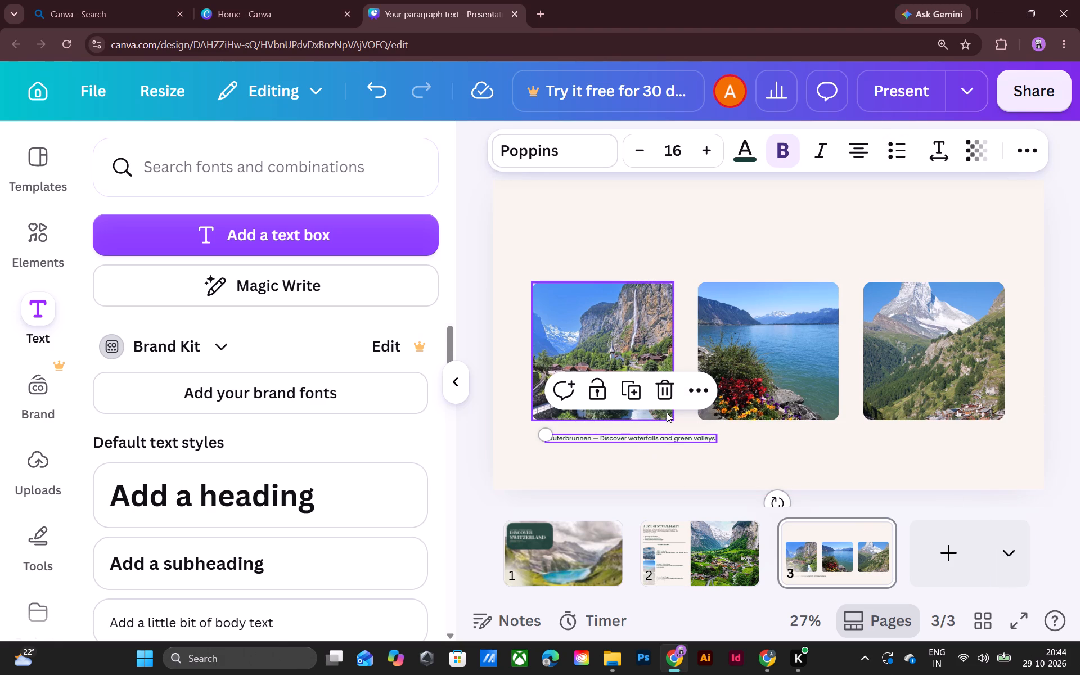
Set the "Lauterbrunnen —" part of the caption to the Bold weight of Poppins and deselect it.
key(ctrl+equal)
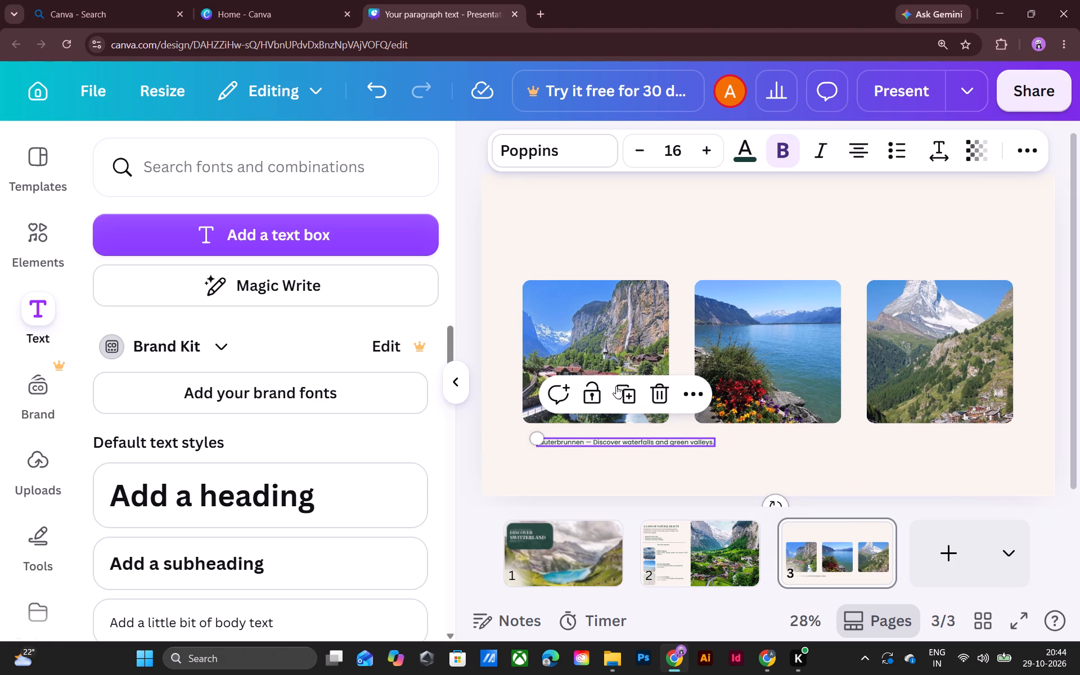
click(587, 445)
drag(591, 442, 588, 440)
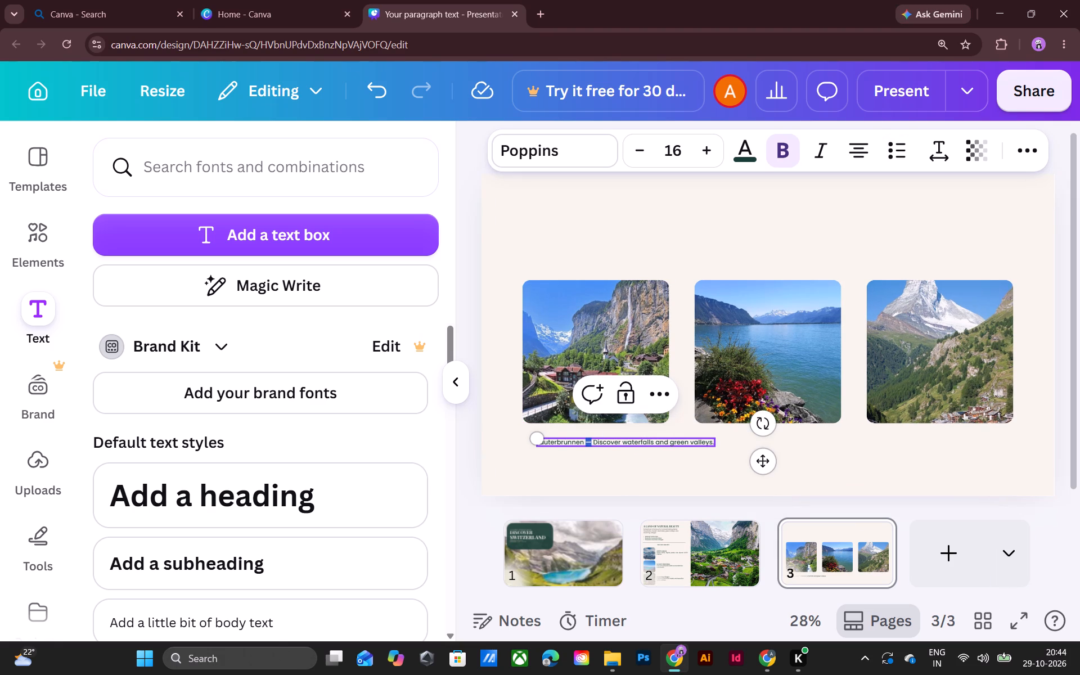
drag(588, 440, 532, 443)
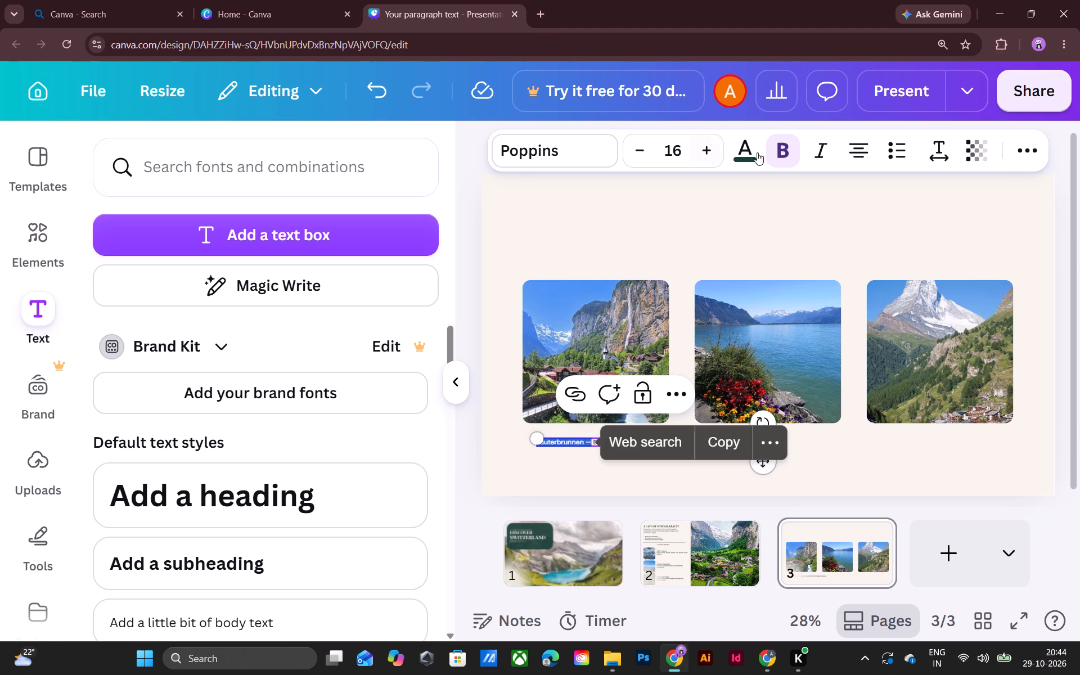
click(581, 147)
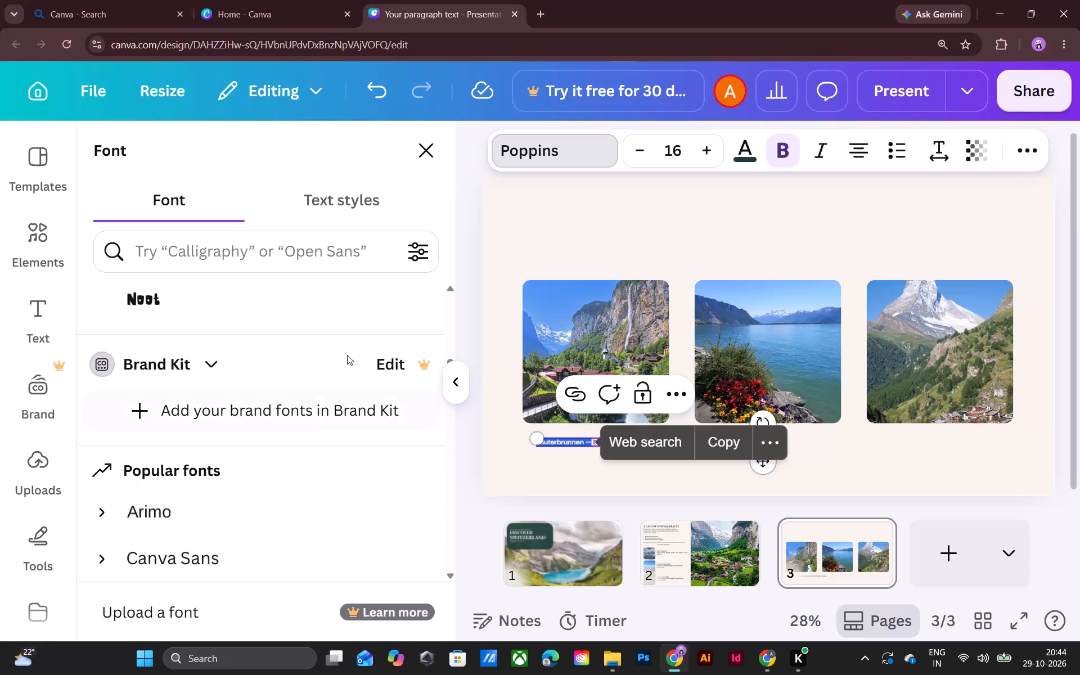
click(566, 143)
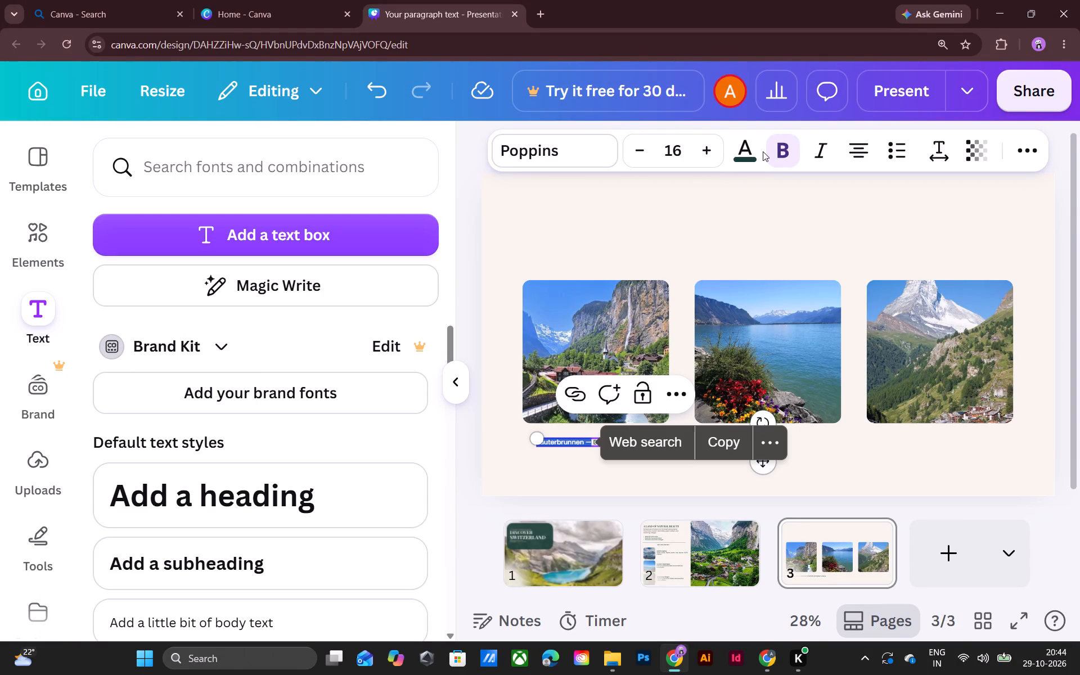
click(529, 152)
scroll(65, 519, down, 3)
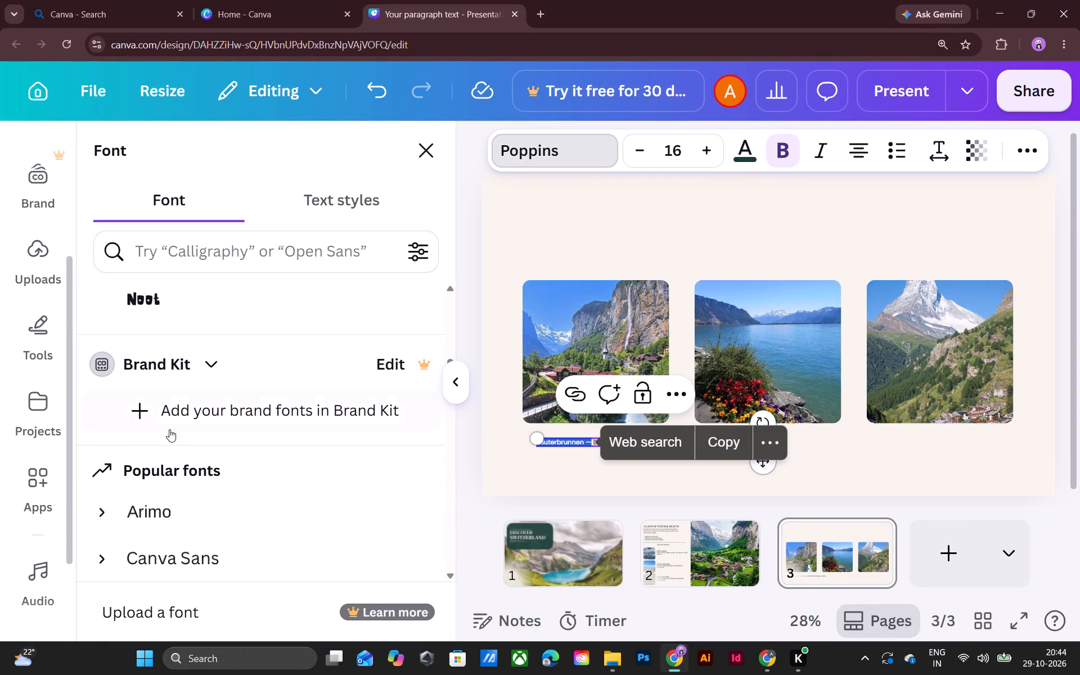
scroll(169, 429, down, 4)
click(170, 422)
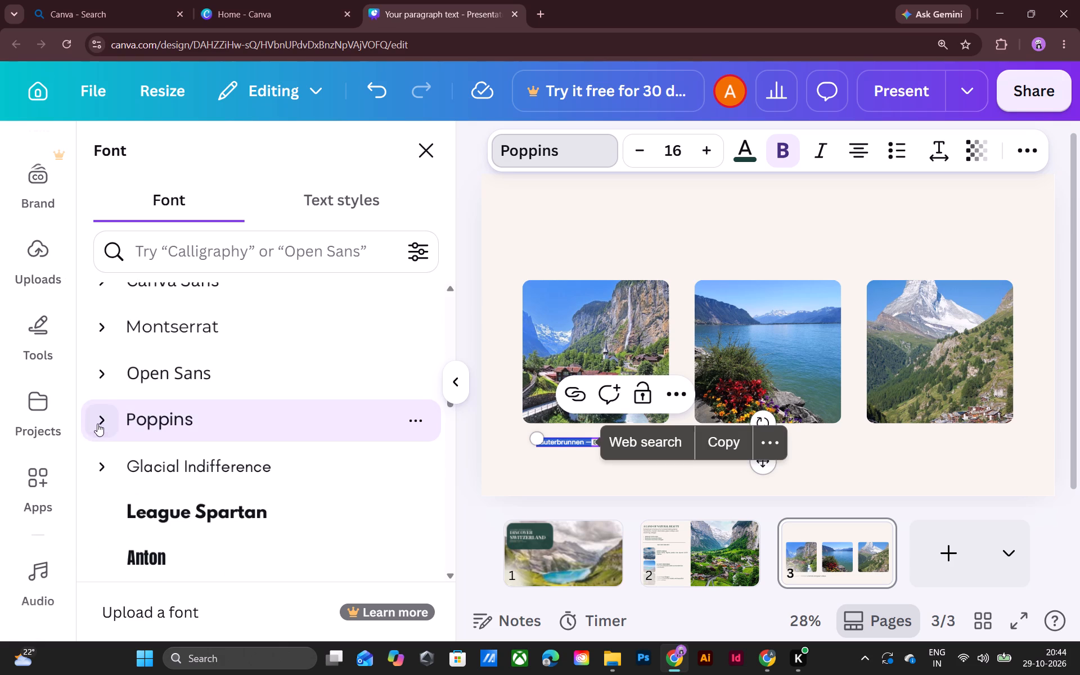
click(97, 424)
scroll(199, 439, down, 5)
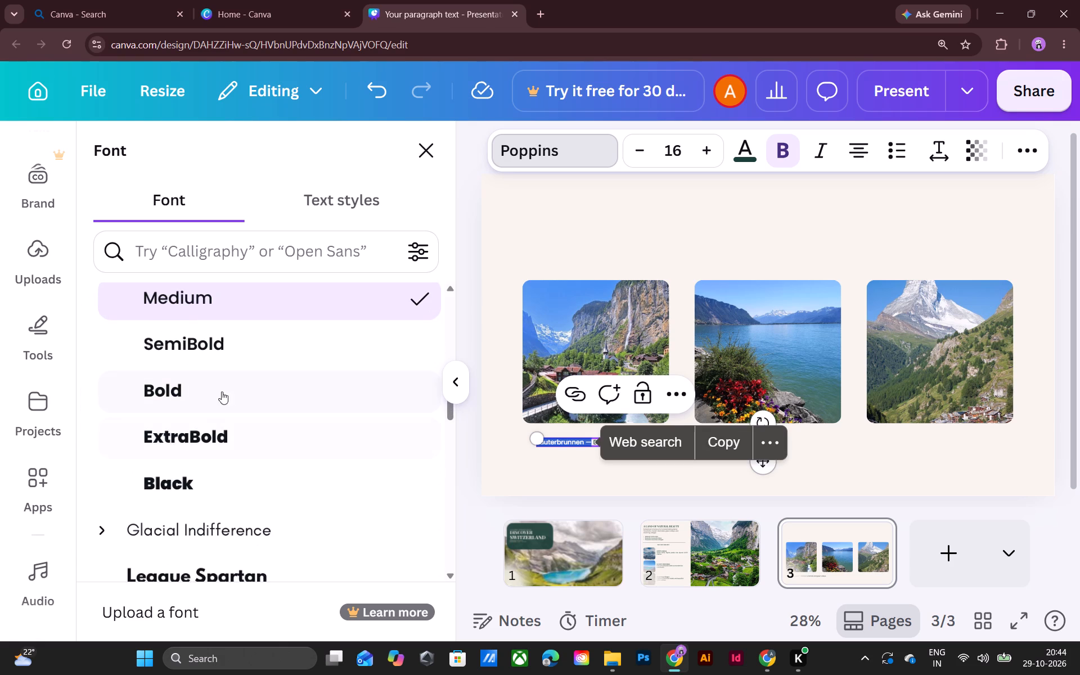
click(178, 394)
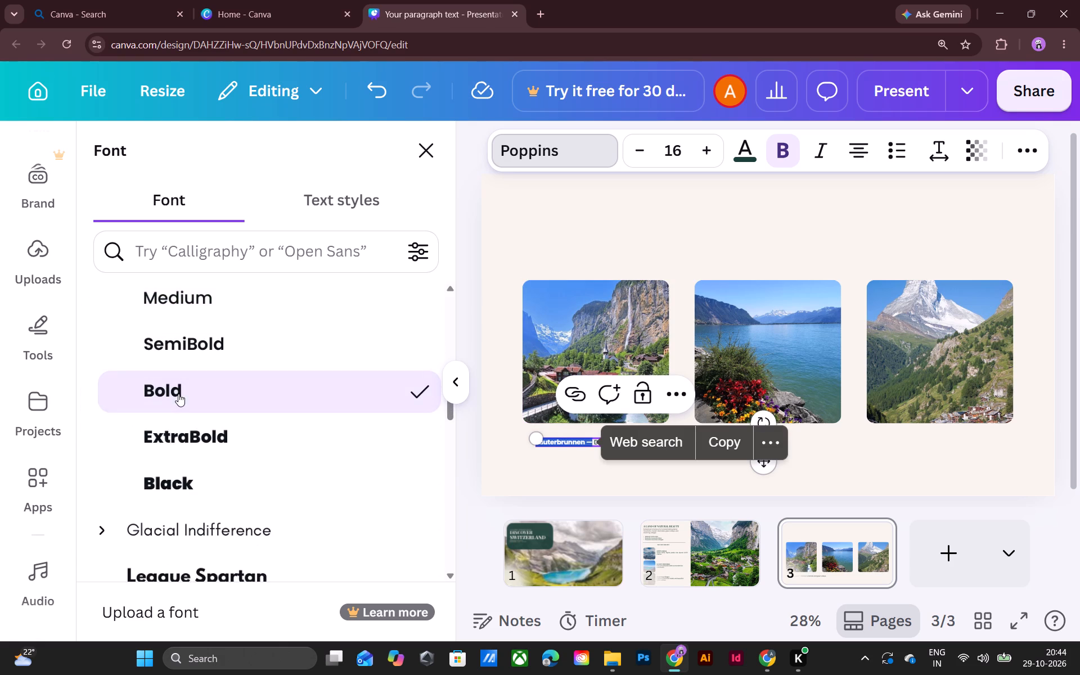
click(465, 460)
click(573, 462)
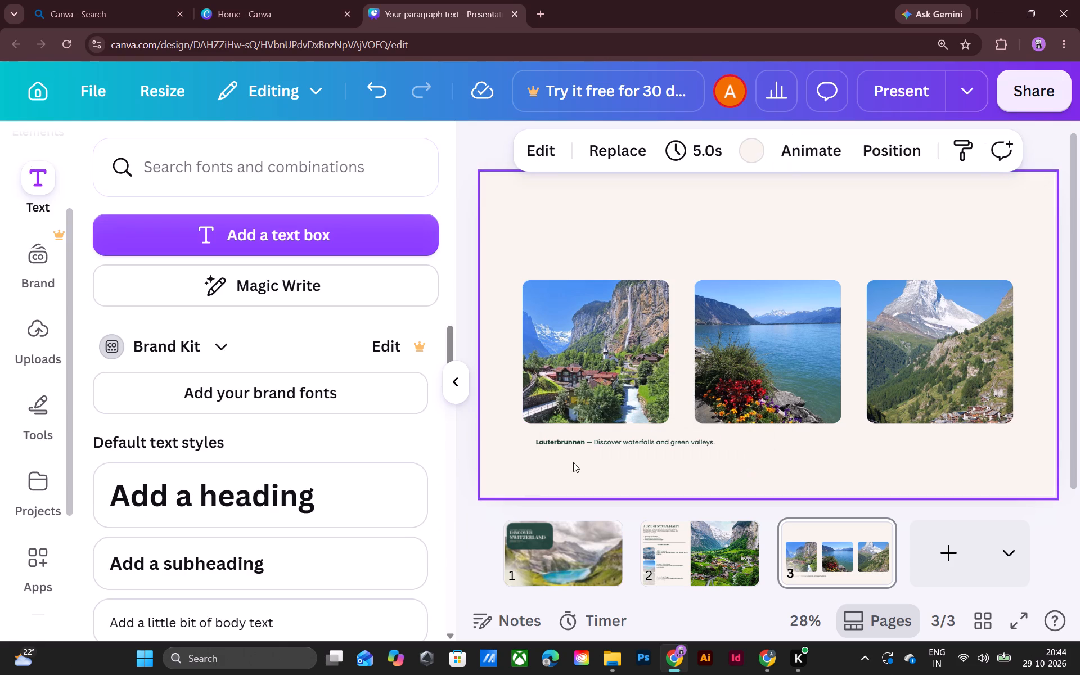
Narrow the Lauterbrunnen caption's text box to less than the first photo's width so the text wraps onto two lines.
click(677, 442)
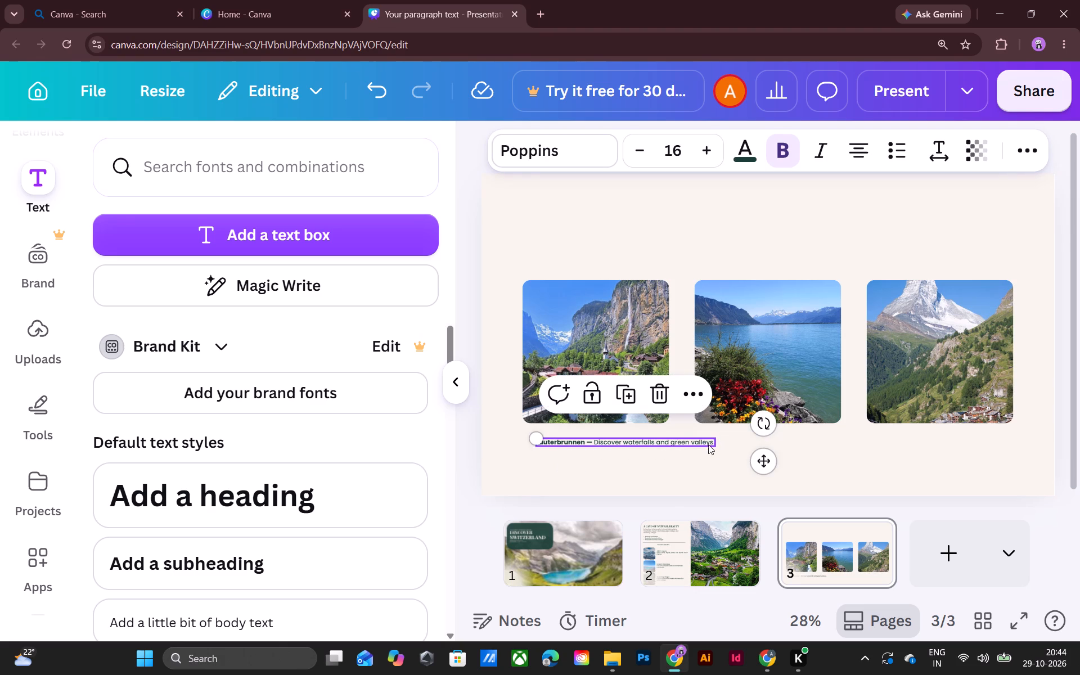
click(705, 445)
click(709, 461)
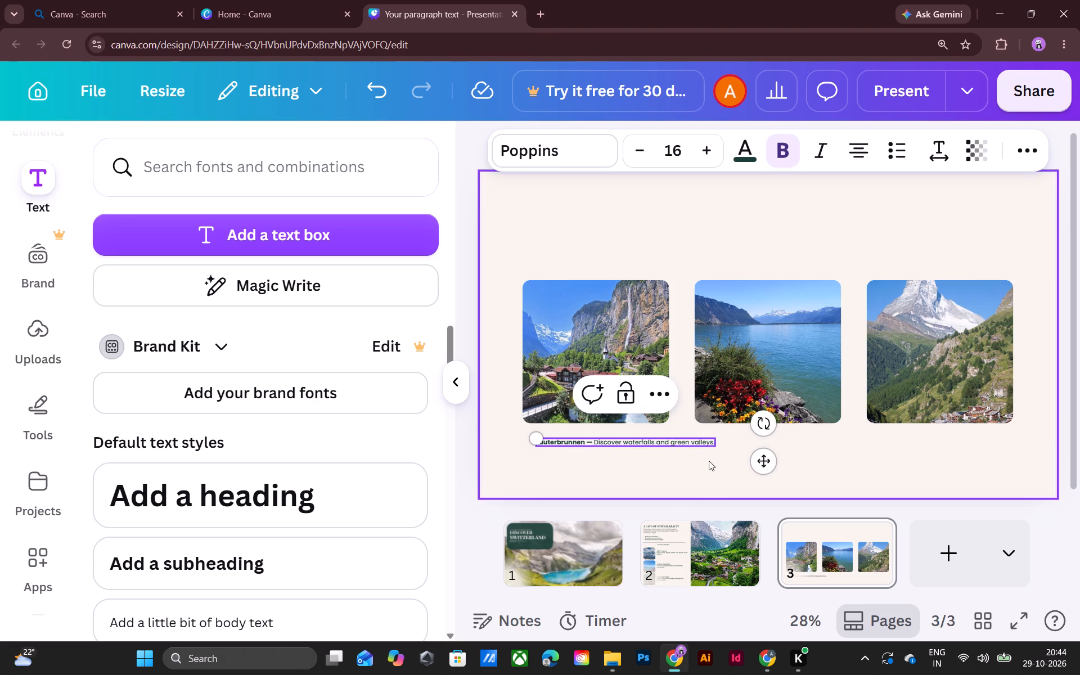
click(711, 439)
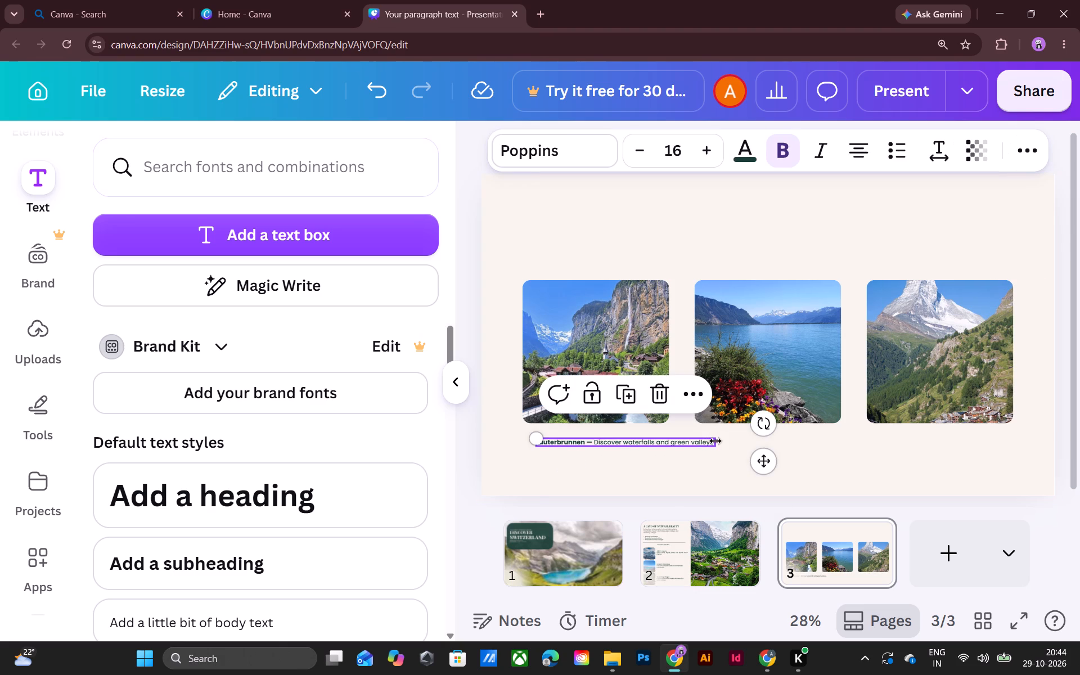
drag(715, 441, 655, 444)
click(651, 475)
Move the two-line Lauterbrunnen caption up close to the bottom edge of the first photo and deselect it.
drag(599, 444, 599, 444)
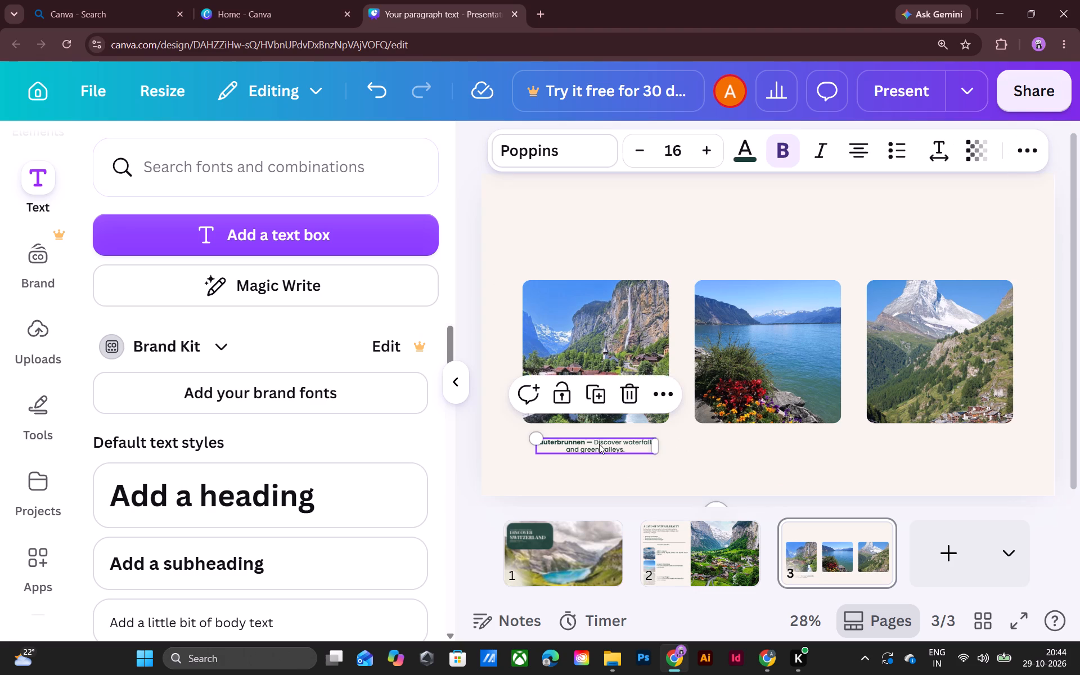
drag(599, 444, 595, 436)
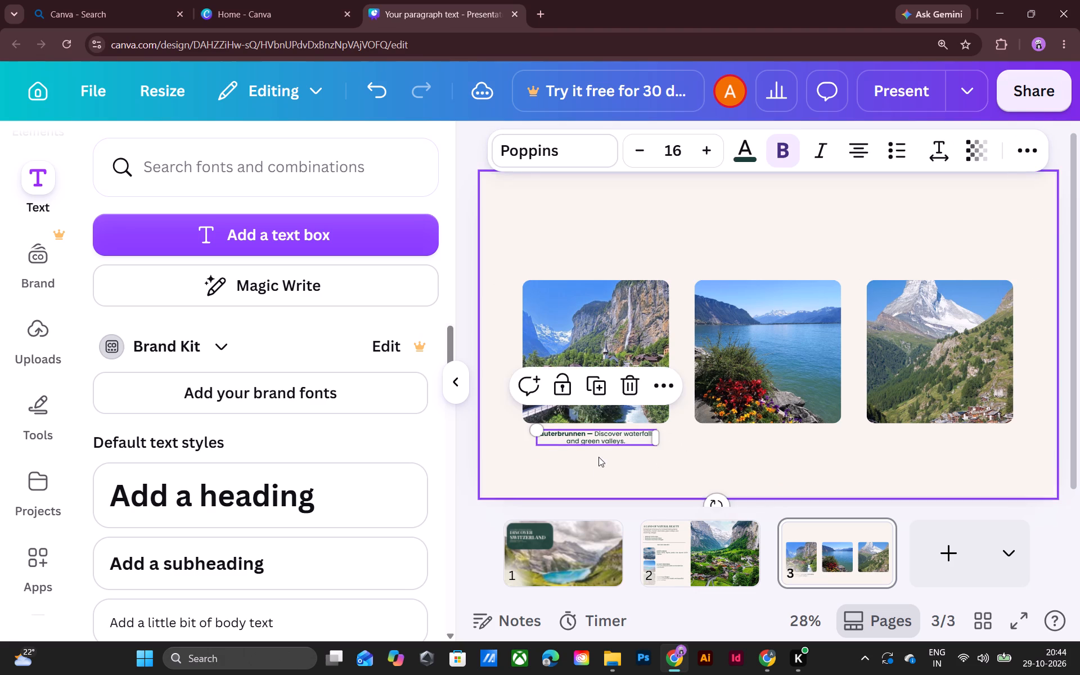
click(595, 470)
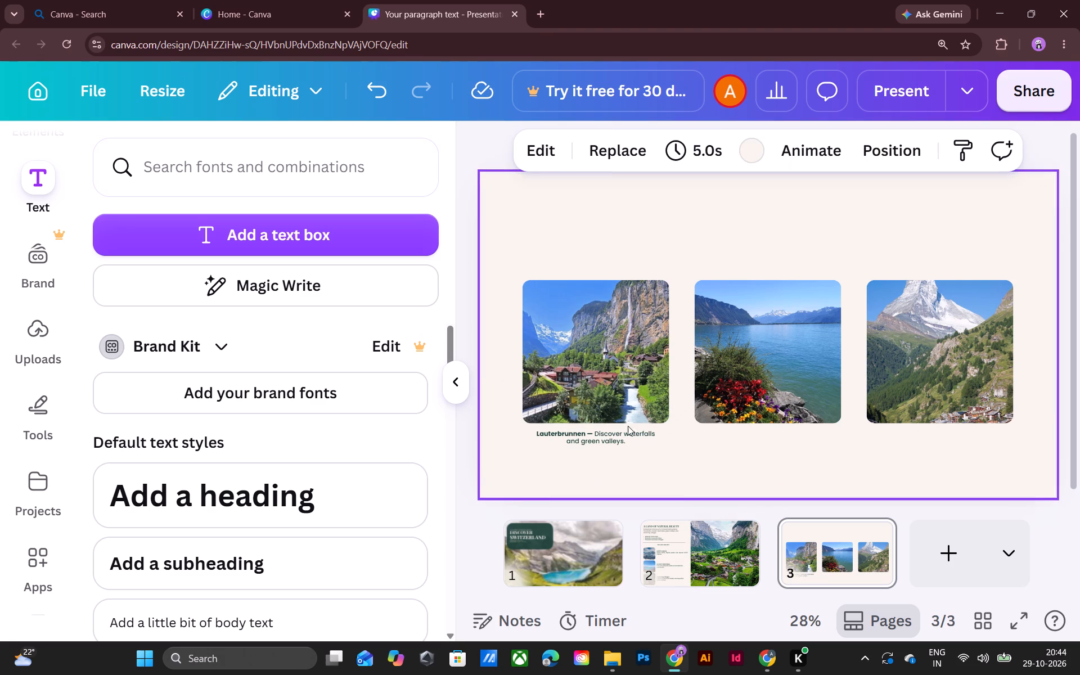
Left-align the text of the Lauterbrunnen caption.
click(573, 443)
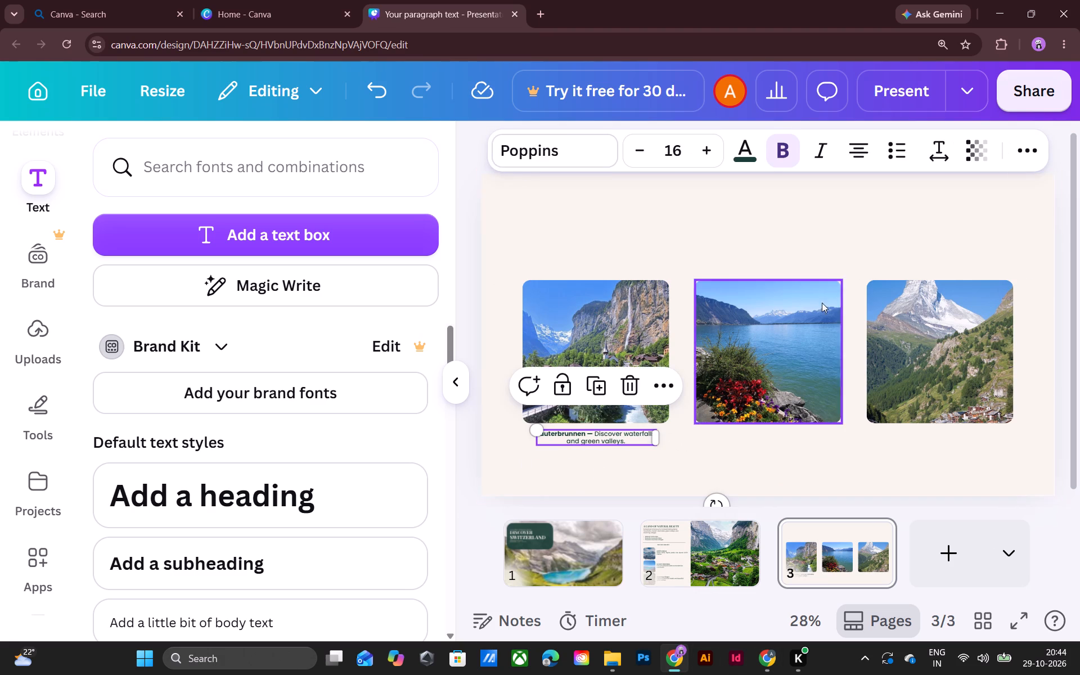
click(847, 147)
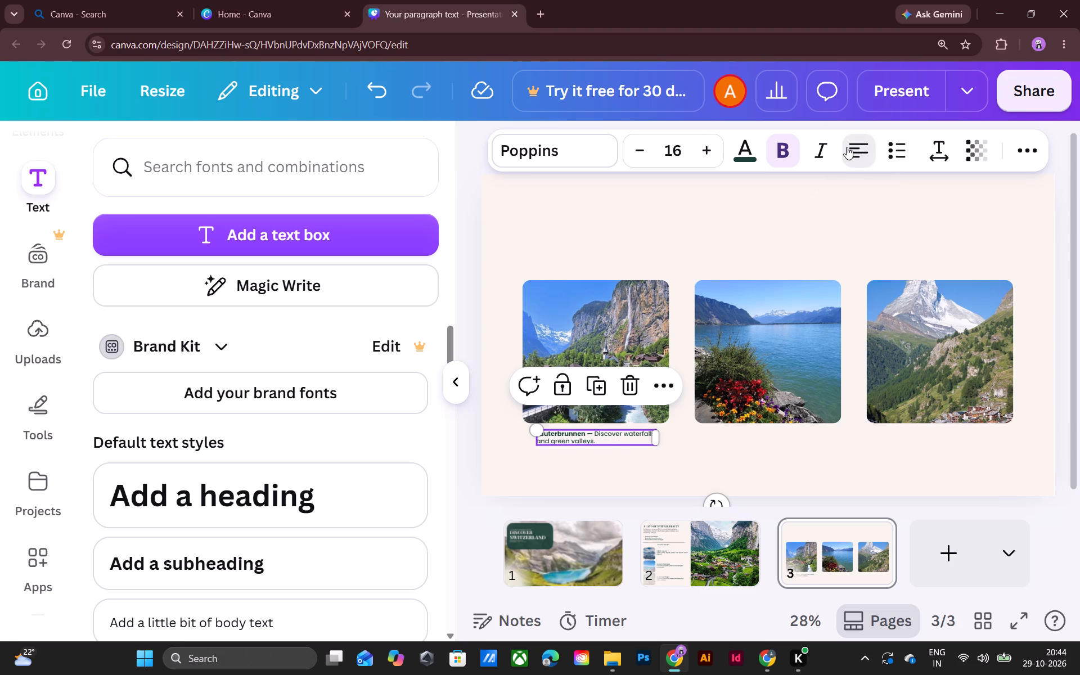
click(701, 450)
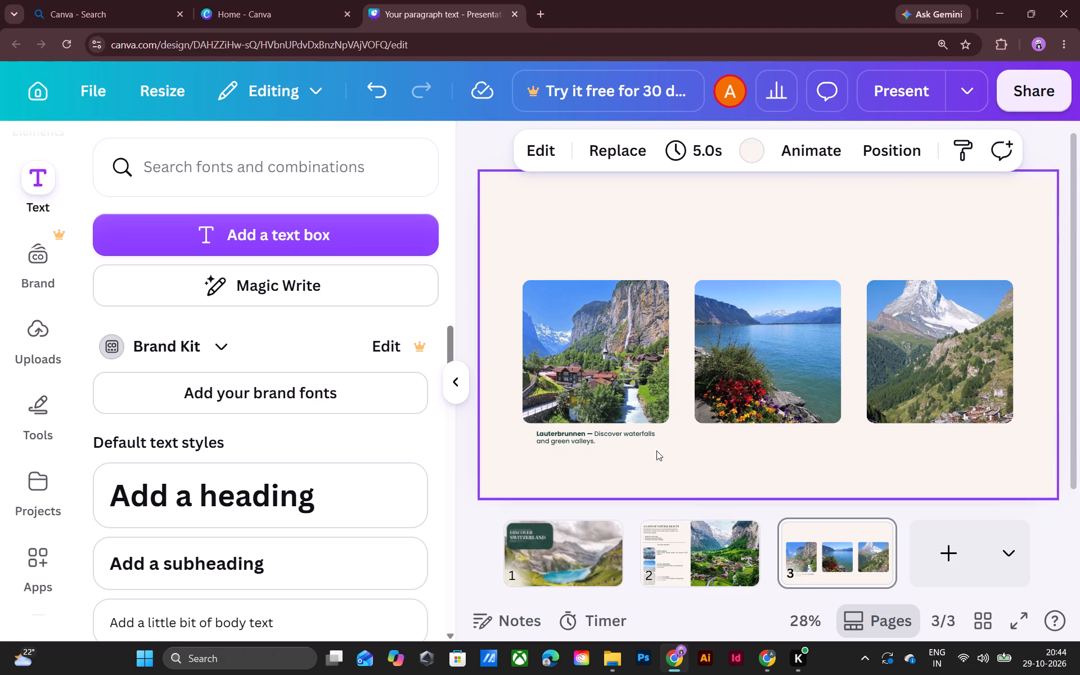
Nudge the Lauterbrunnen caption four small steps to the left beneath its photo and deselect it.
click(607, 436)
key(Left)
key(Left)
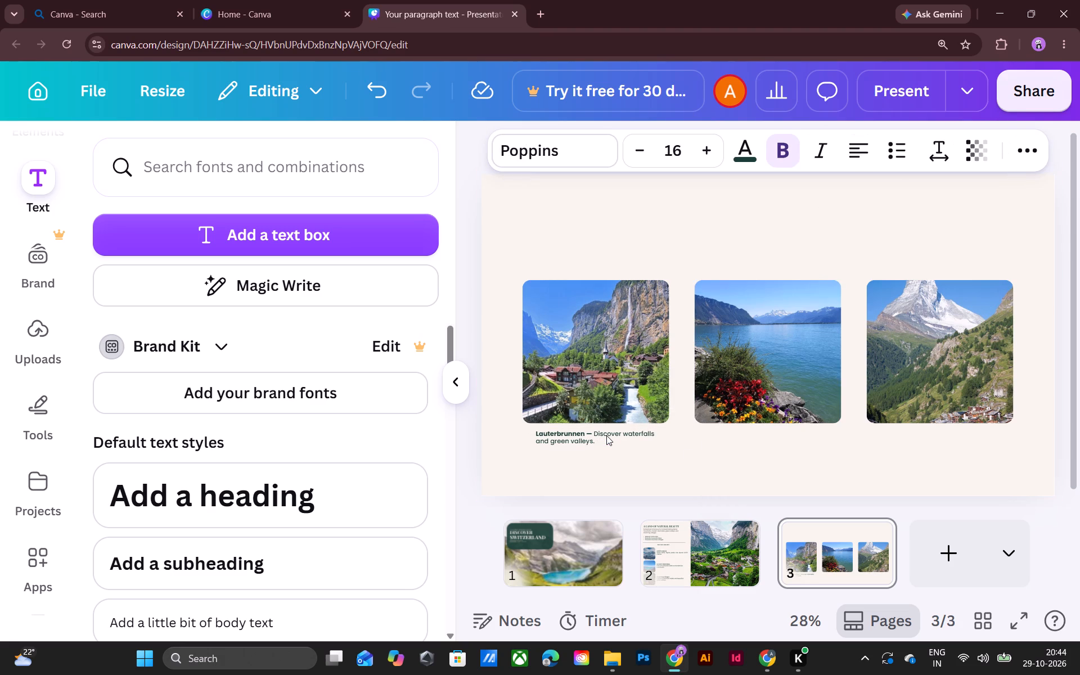
key(Left)
key(Left)
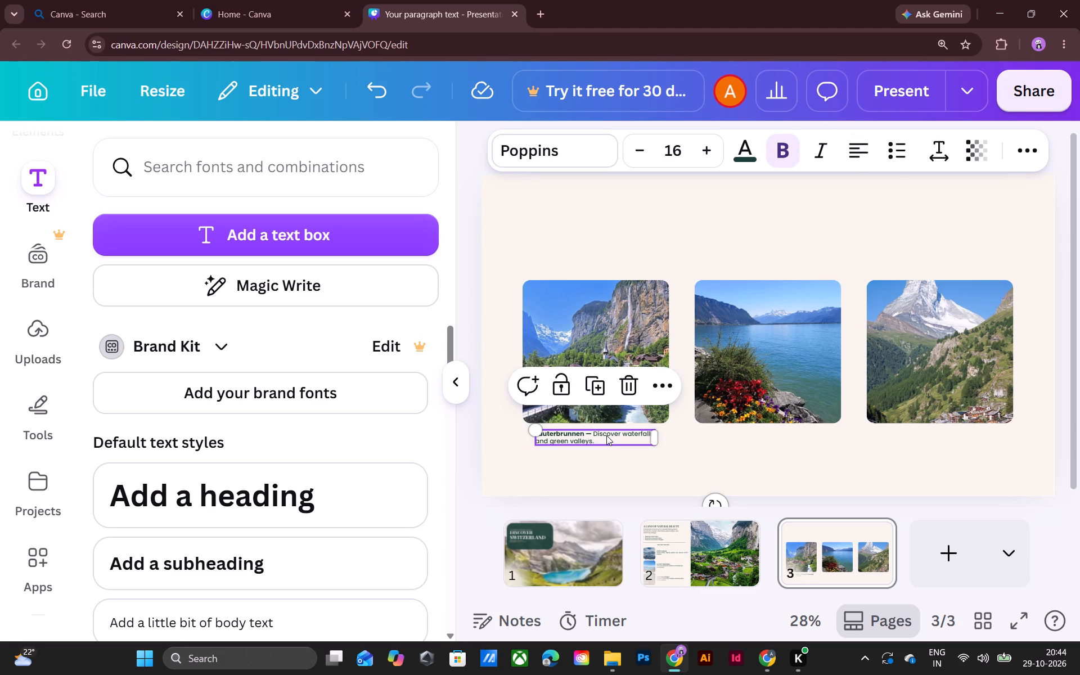
click(718, 466)
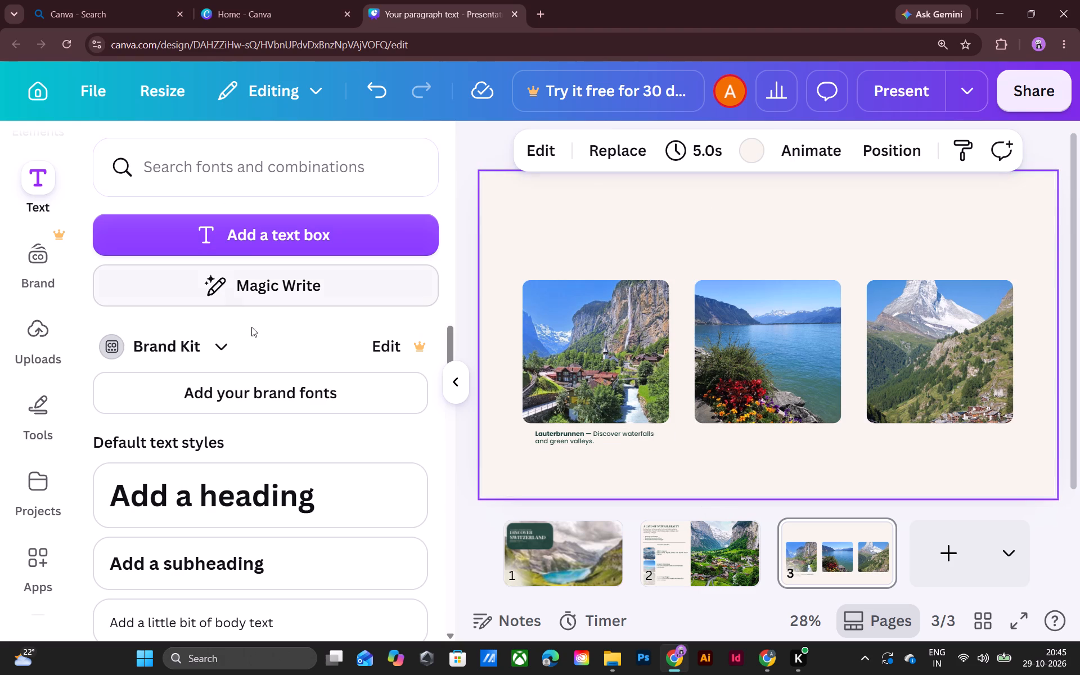
Add a new text box on slide 3 for the second caption.
click(259, 228)
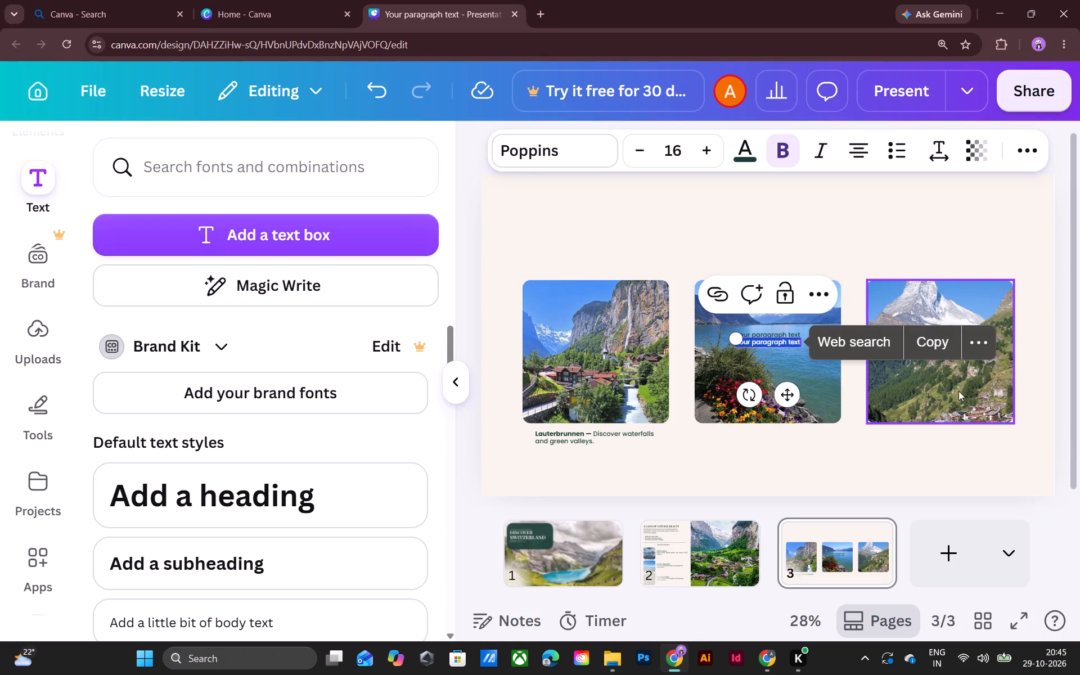
key(ctrl+v)
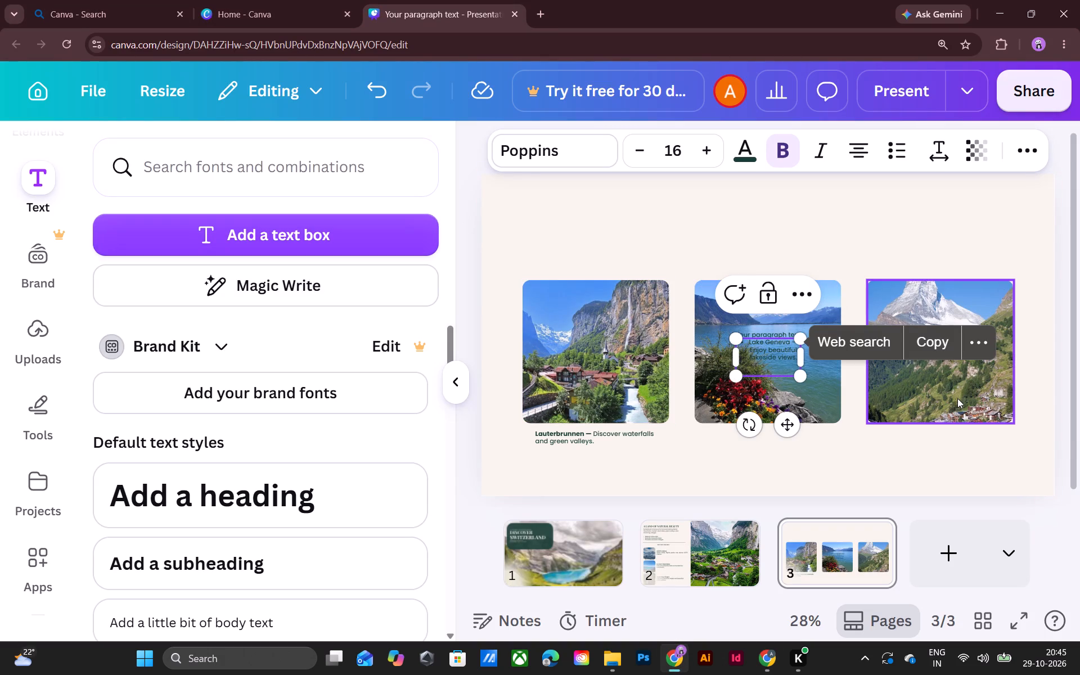
key(ctrl+a)
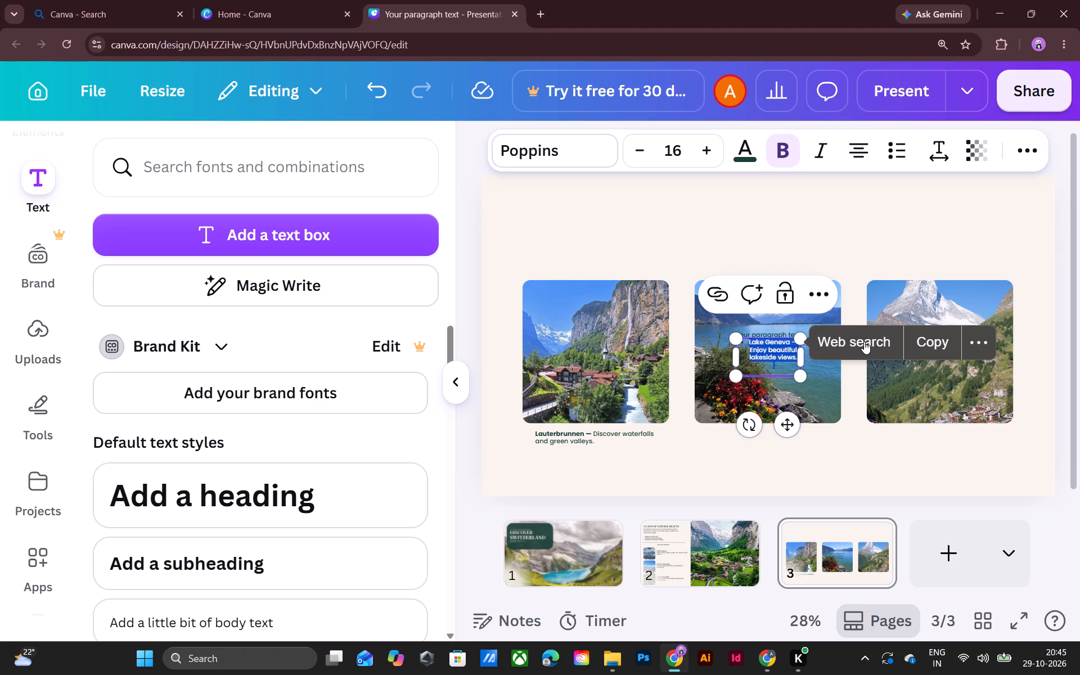
drag(803, 359, 820, 361)
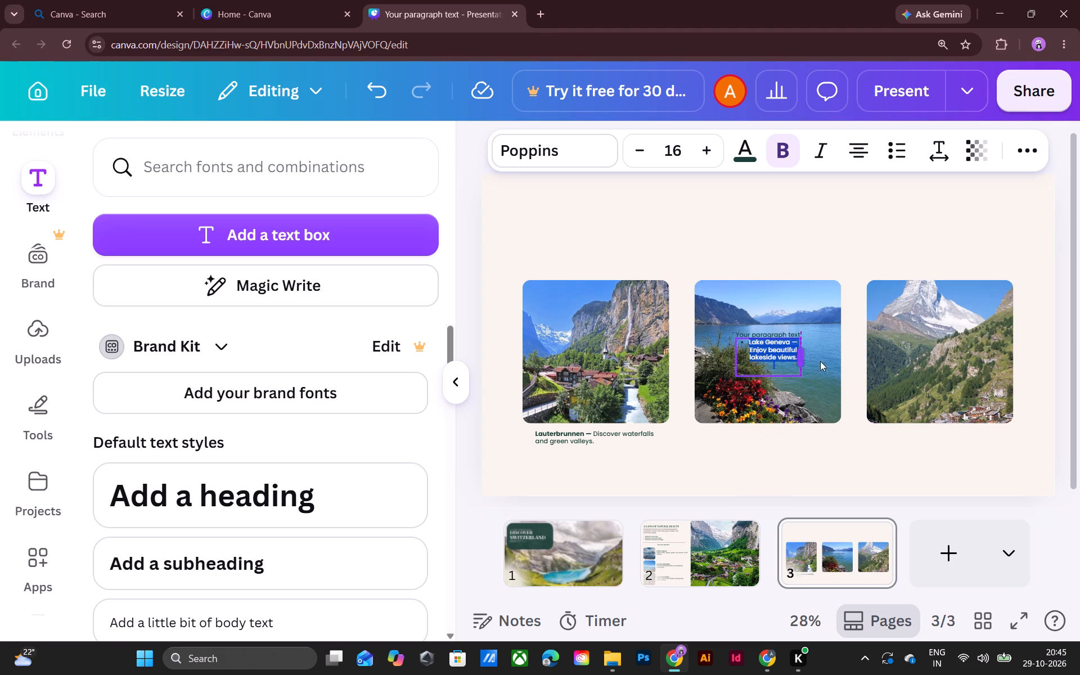
drag(820, 361, 875, 363)
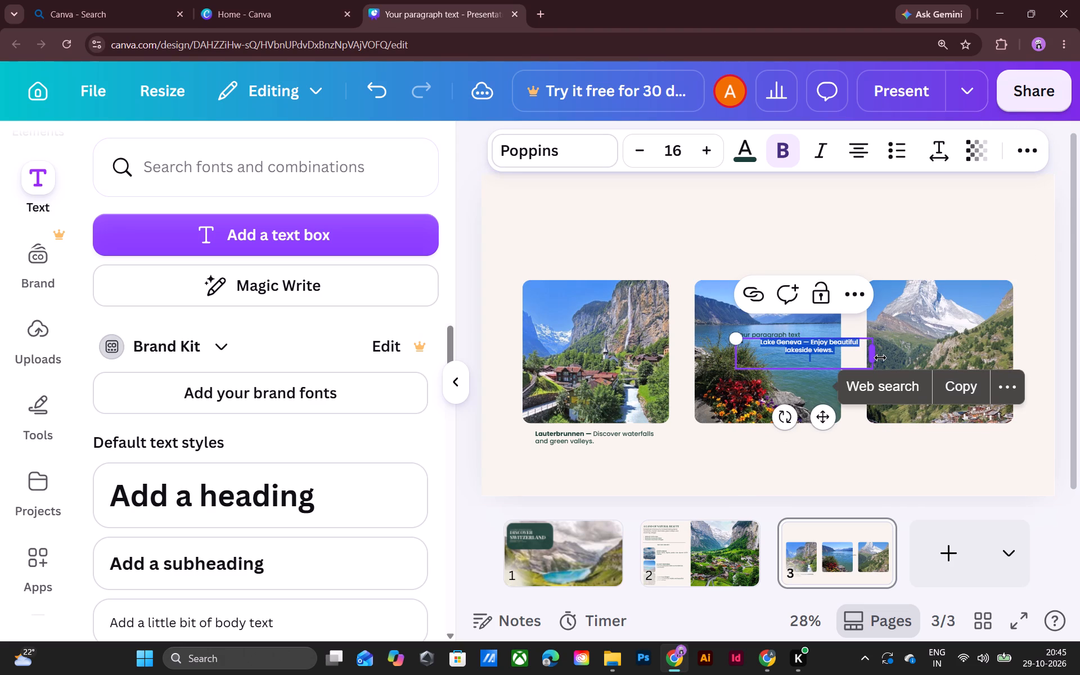
click(921, 427)
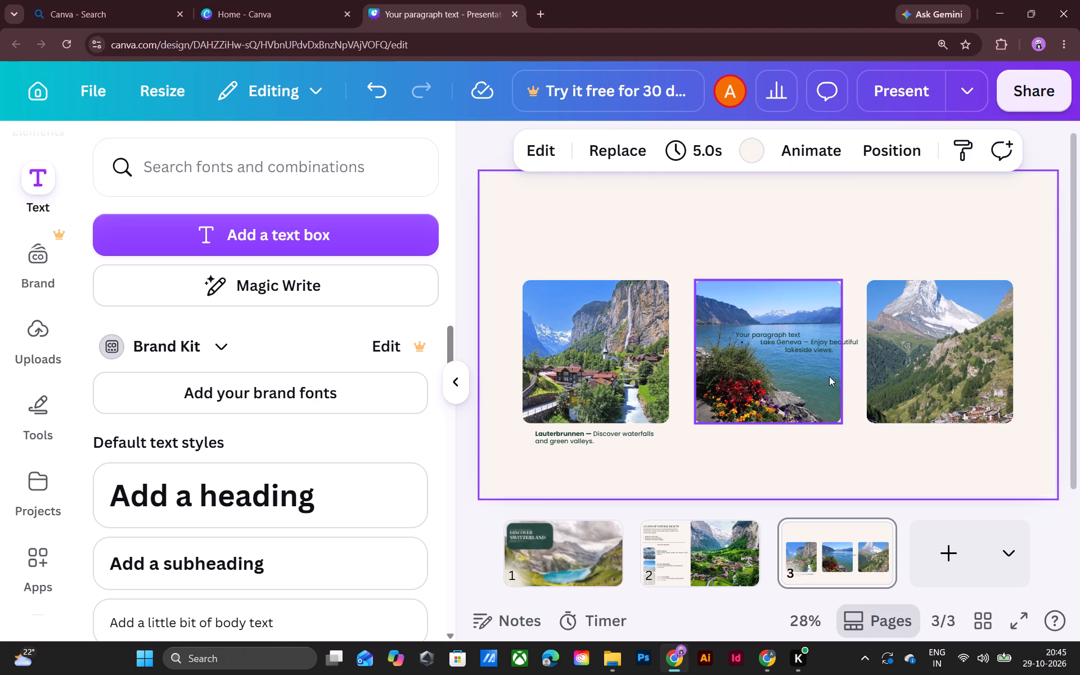
Move the Lake Geneva caption below the second photo and delete the leftover "Your paragraph text" placeholder from the photo.
drag(808, 353, 798, 505)
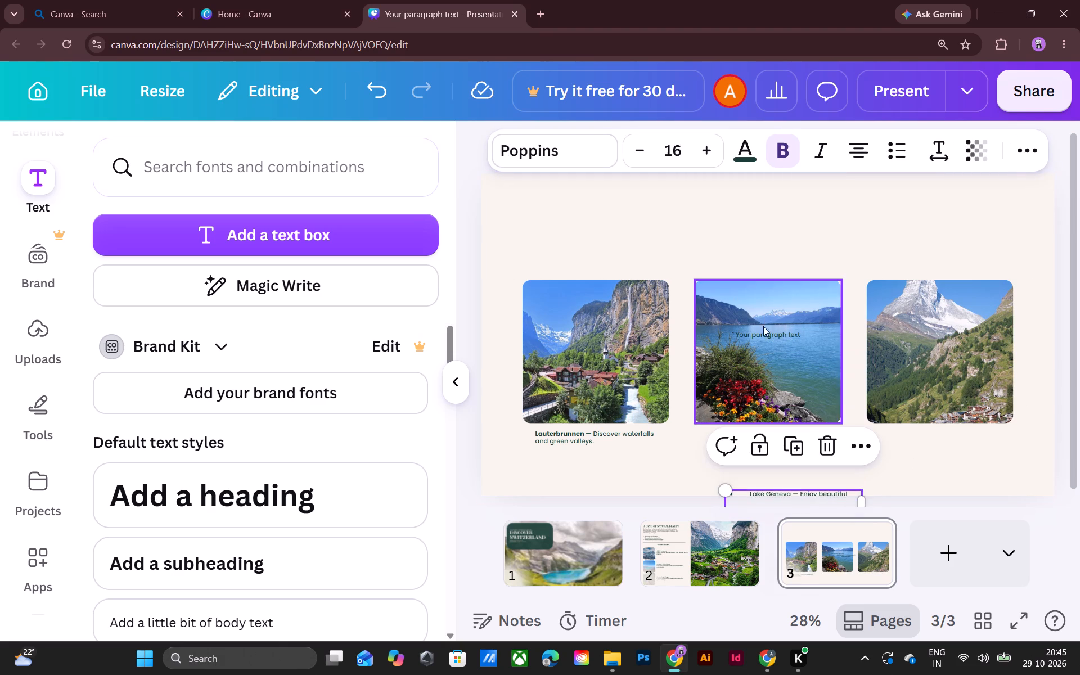
click(763, 333)
key(BackSpace)
drag(787, 495, 772, 454)
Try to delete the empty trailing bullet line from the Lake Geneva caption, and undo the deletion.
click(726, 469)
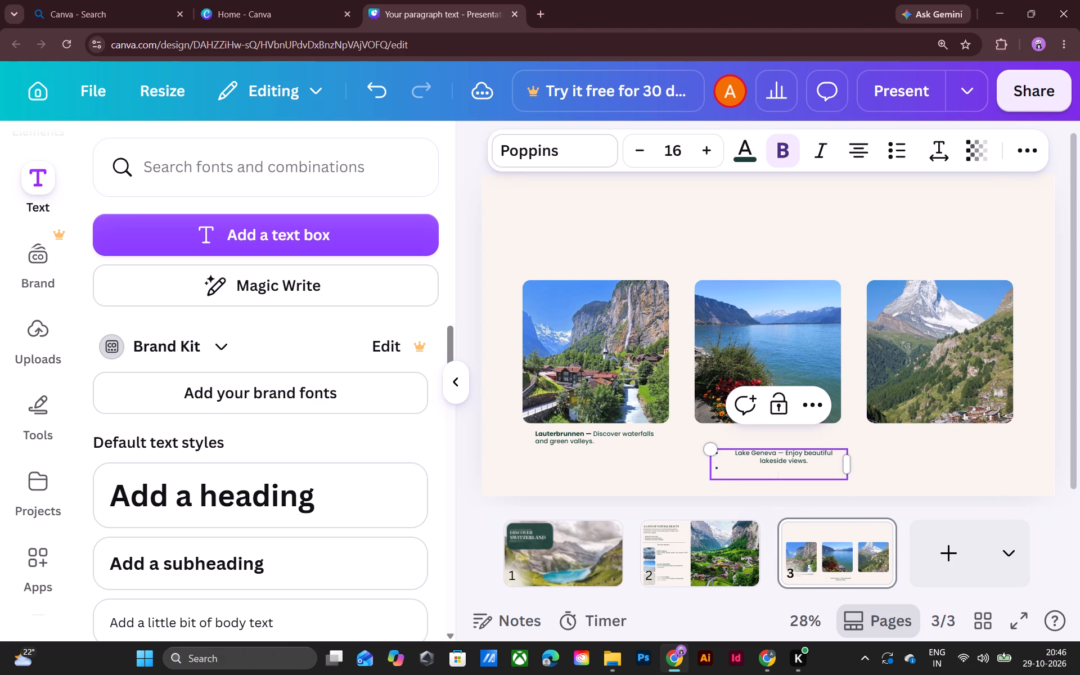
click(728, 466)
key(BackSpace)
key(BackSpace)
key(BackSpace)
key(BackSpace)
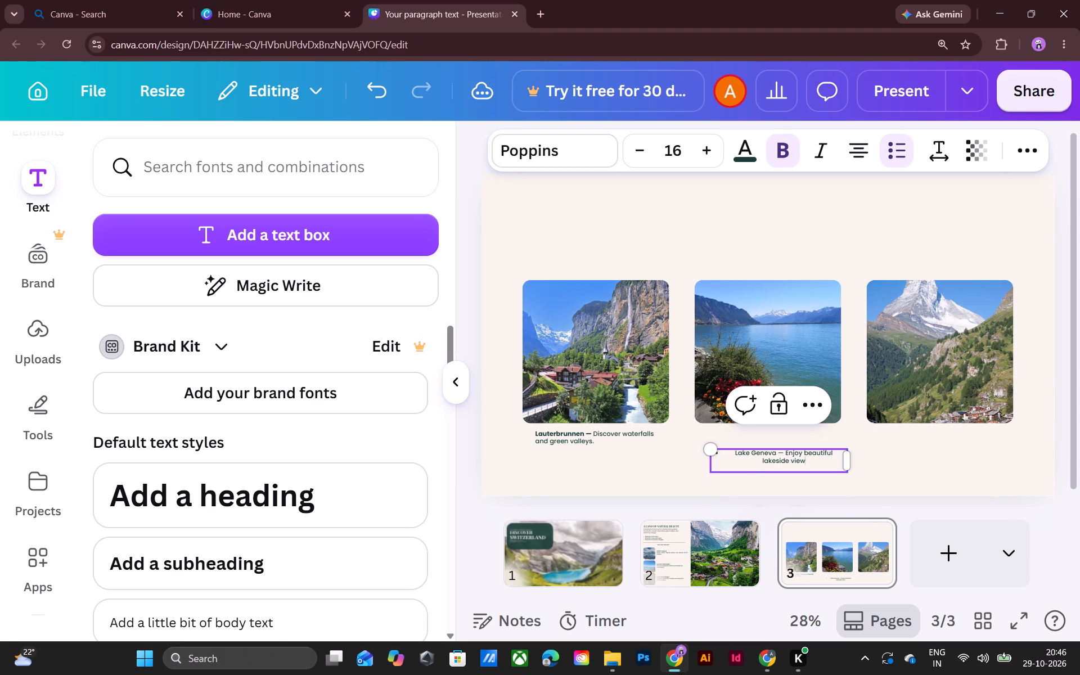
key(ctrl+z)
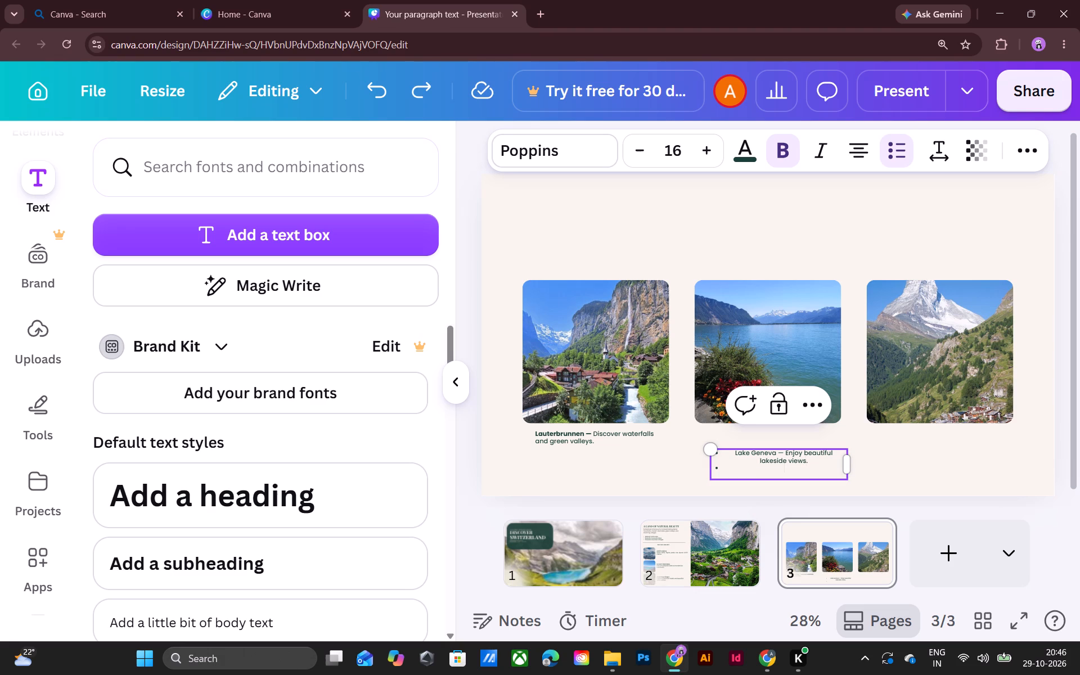
Remove the bullet markers from both lines of the Lake Geneva caption.
click(728, 455)
click(725, 453)
key(BackSpace)
click(720, 467)
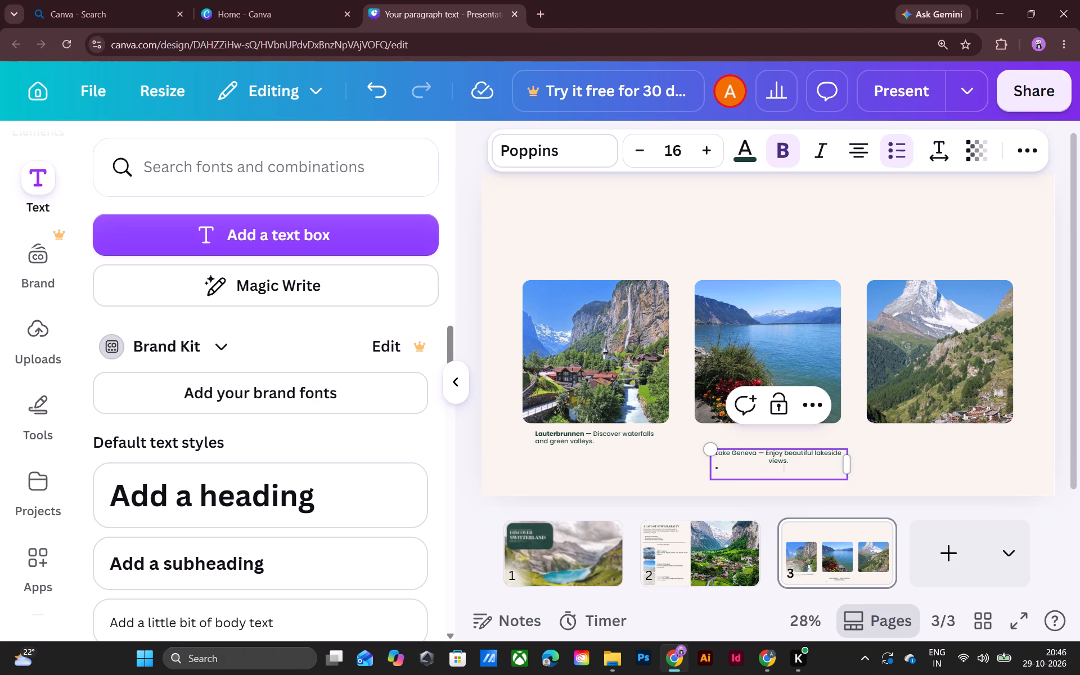
key(BackSpace)
Check which font the Lauterbrunnen caption uses in the font list.
click(569, 437)
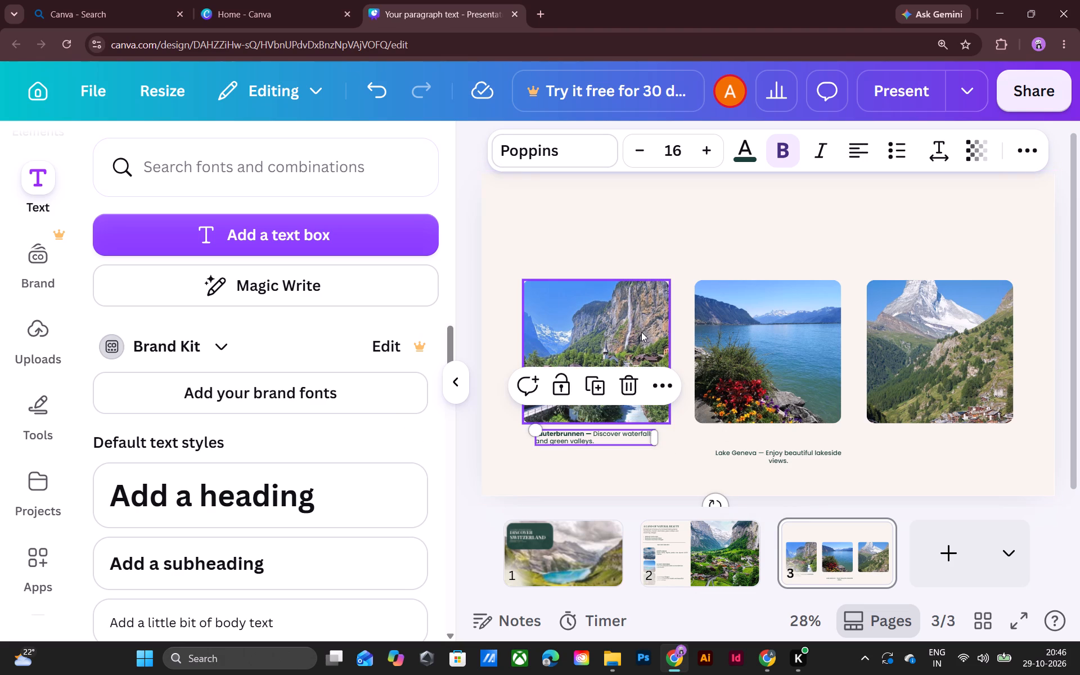
click(550, 148)
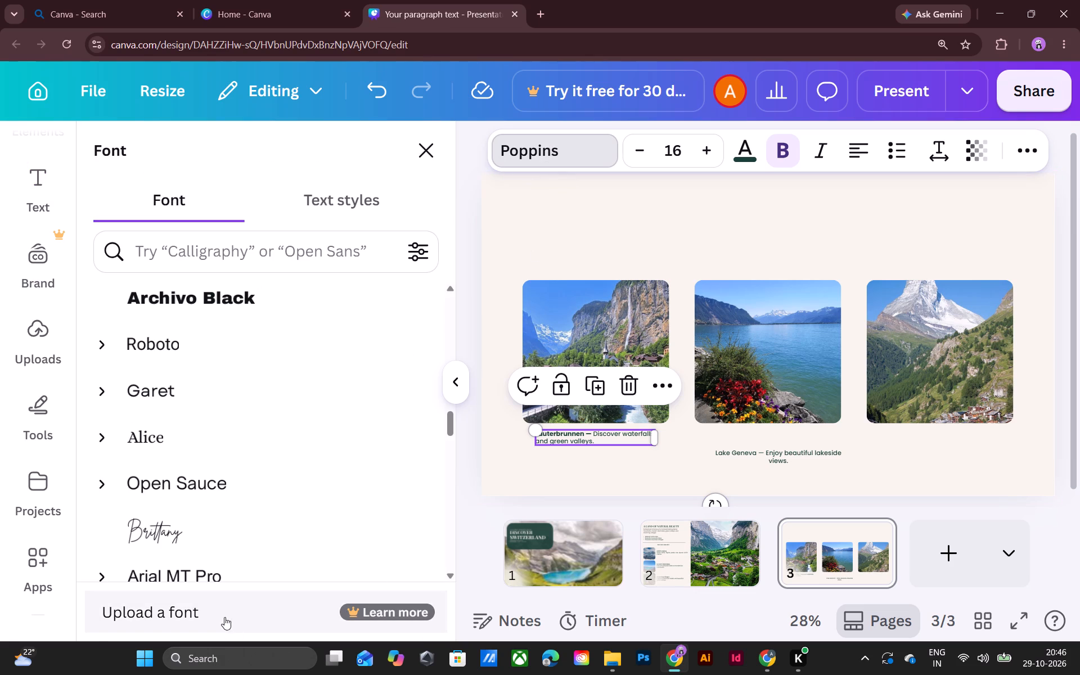
scroll(214, 608, down, 1)
scroll(213, 501, down, 5)
scroll(214, 498, up, 5)
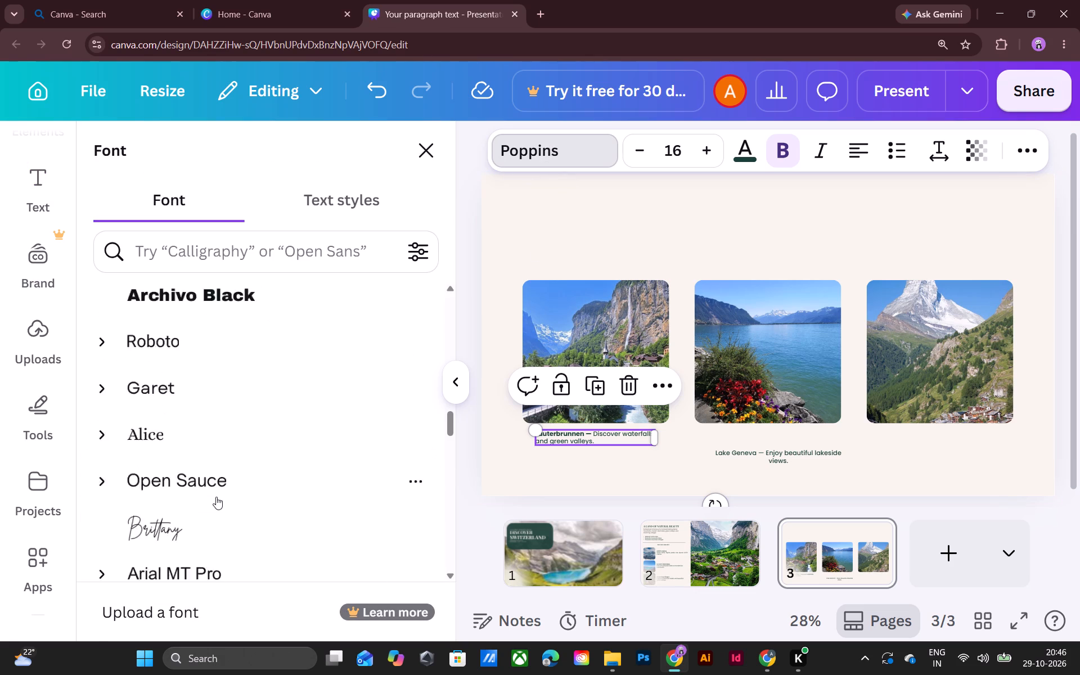
scroll(216, 497, up, 20)
scroll(216, 497, up, 6)
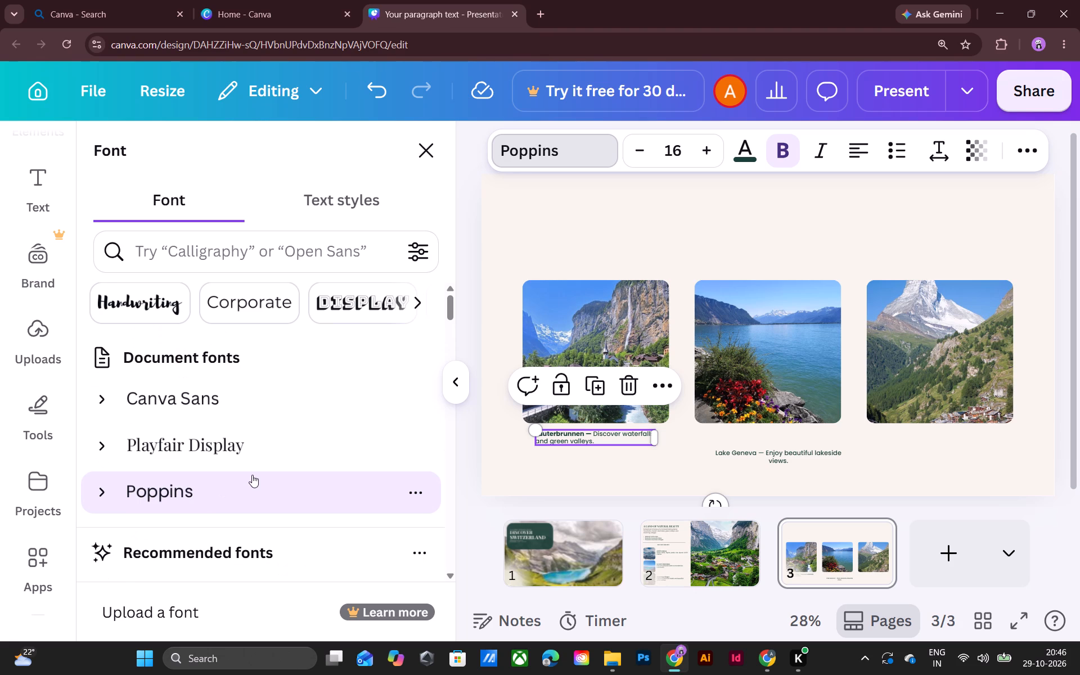
Set the words "Lake Geneva —" in the second caption to the Bold weight of Poppins.
click(768, 461)
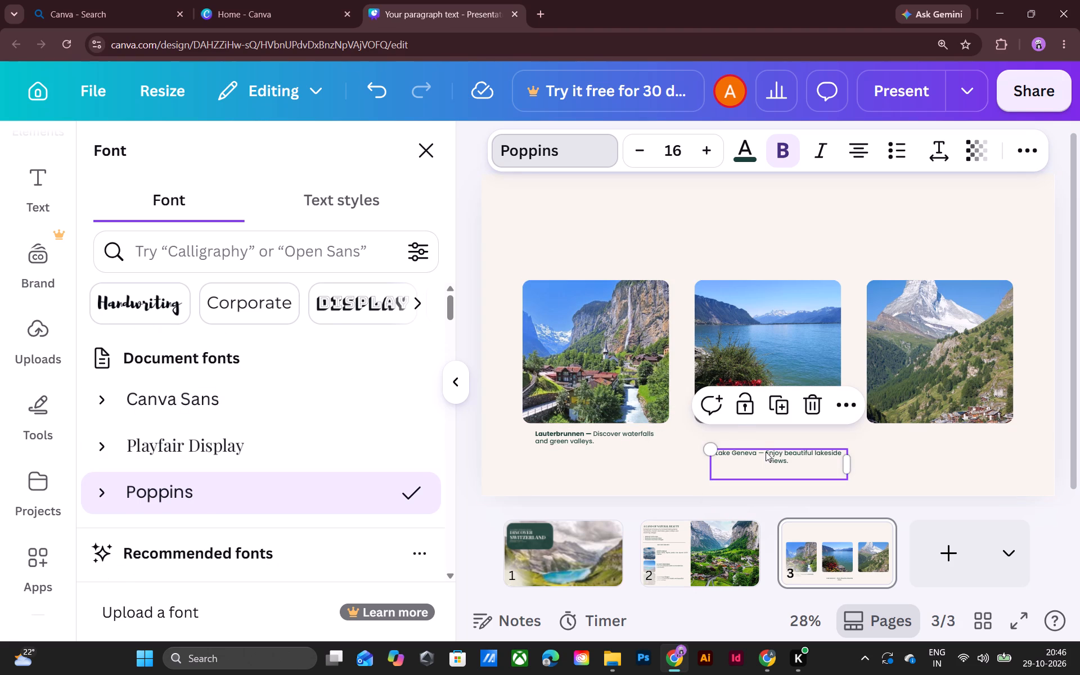
click(766, 452)
drag(763, 451, 709, 456)
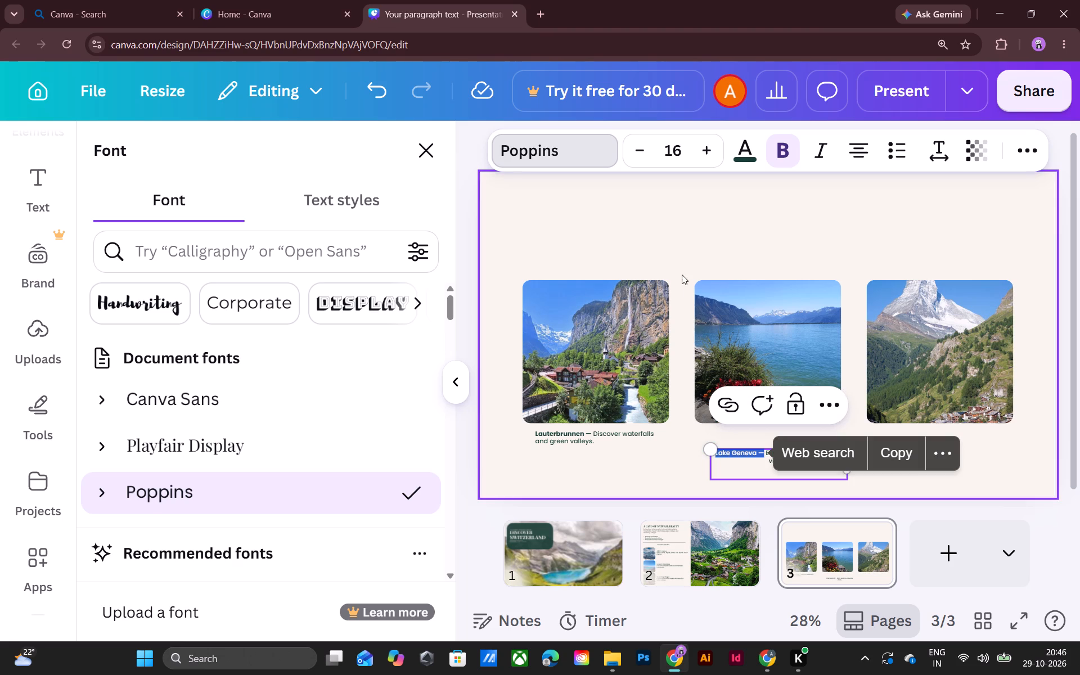
click(542, 153)
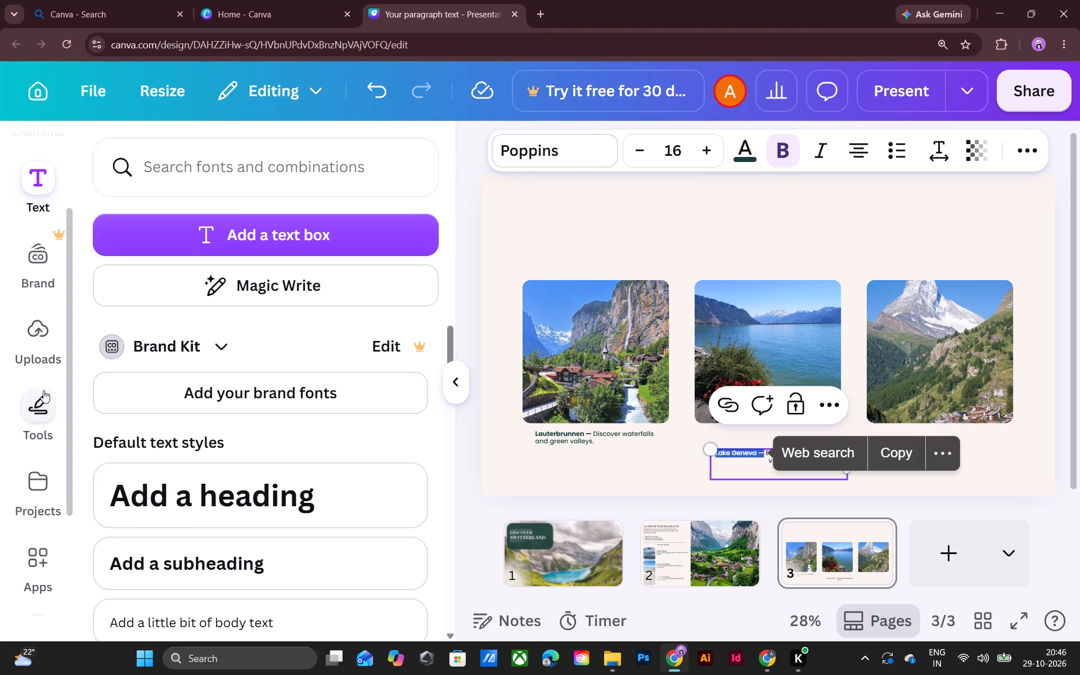
click(583, 160)
scroll(354, 386, down, 1)
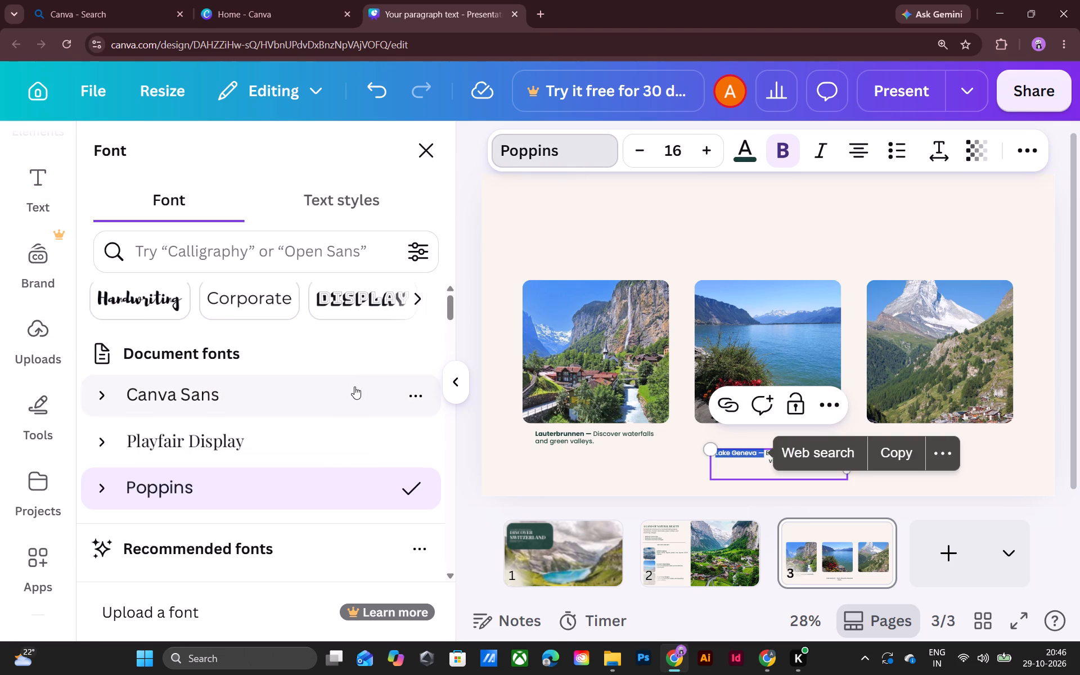
scroll(354, 386, down, 1)
click(102, 352)
scroll(161, 395, down, 1)
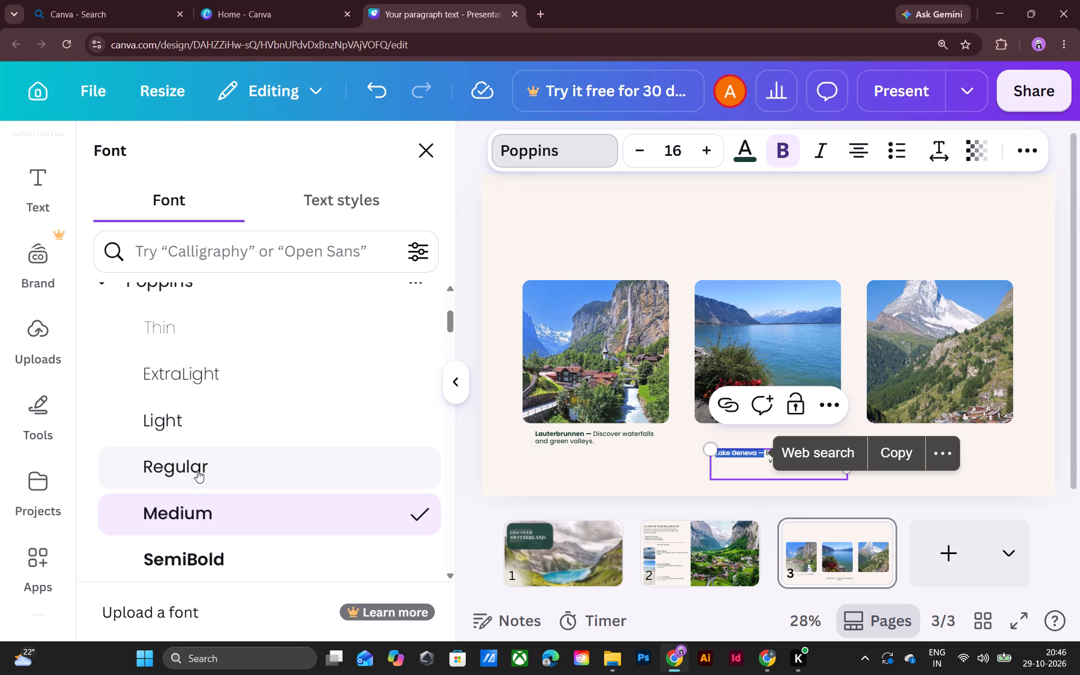
scroll(218, 445, down, 2)
click(181, 463)
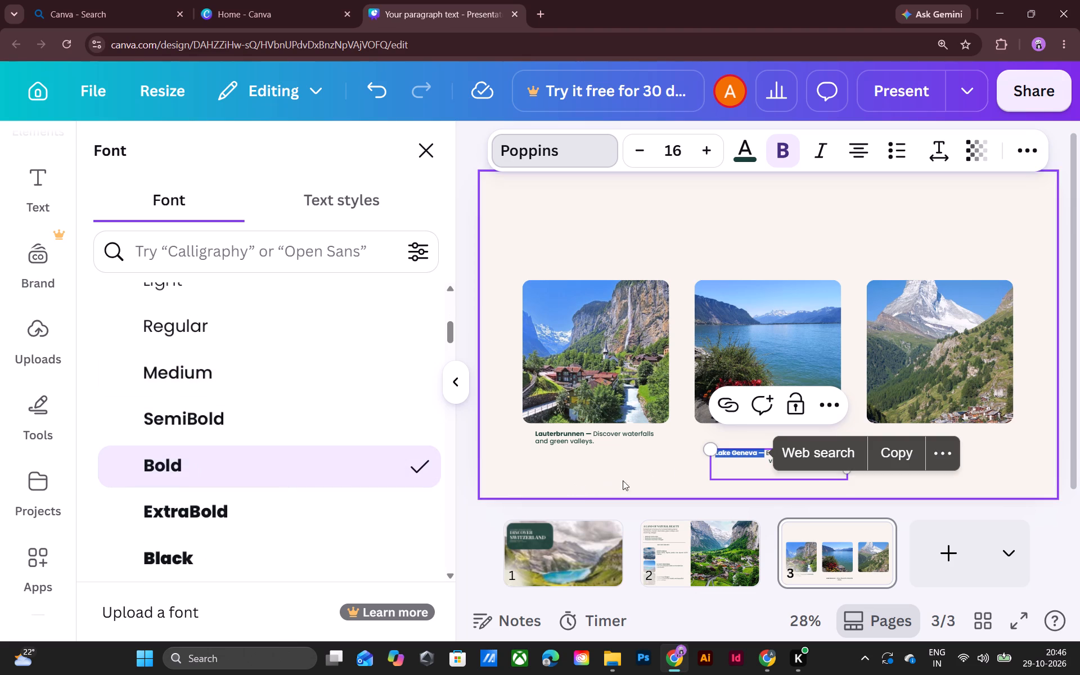
Left-align the Lake Geneva caption so it matches the alignment of the Lauterbrunnen caption.
double_click(562, 435)
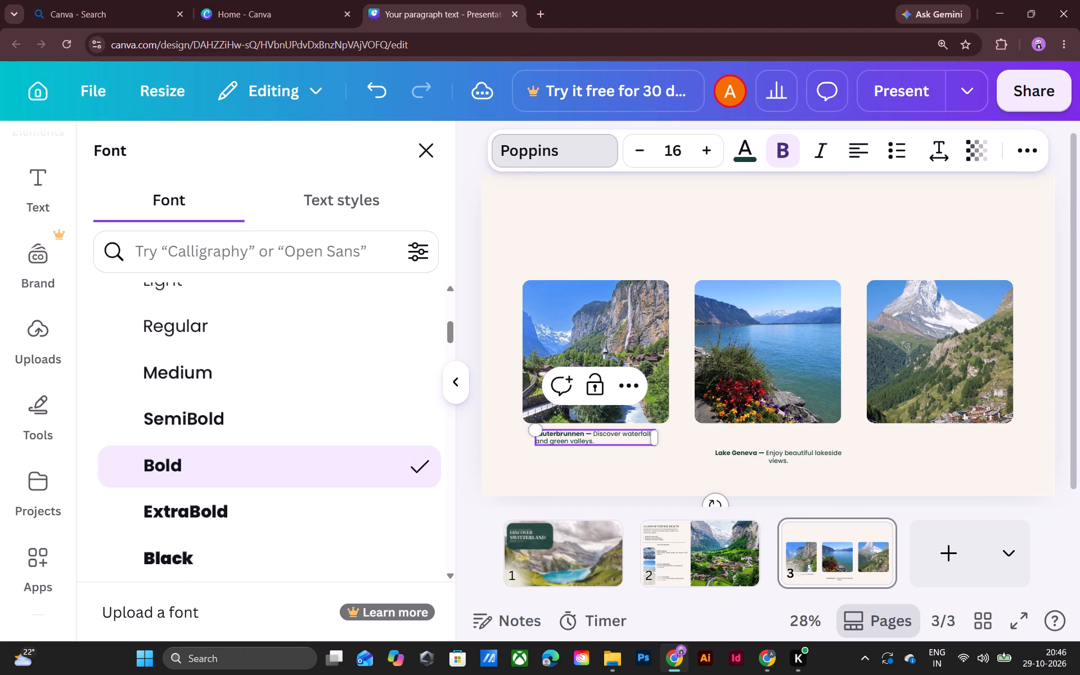
click(811, 453)
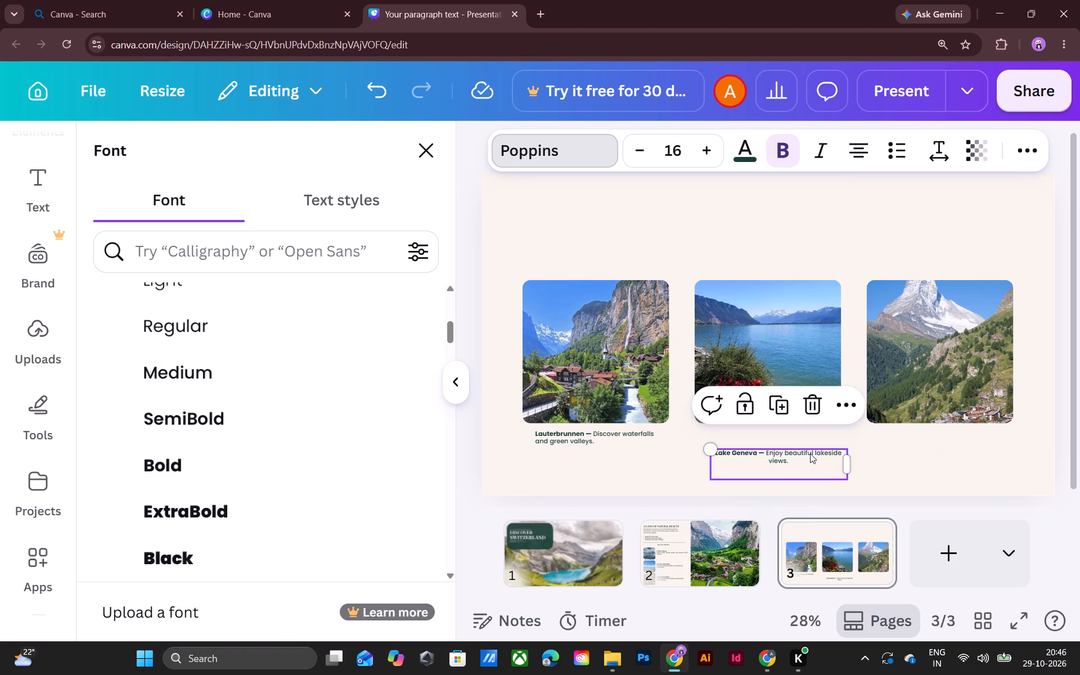
click(861, 149)
click(867, 473)
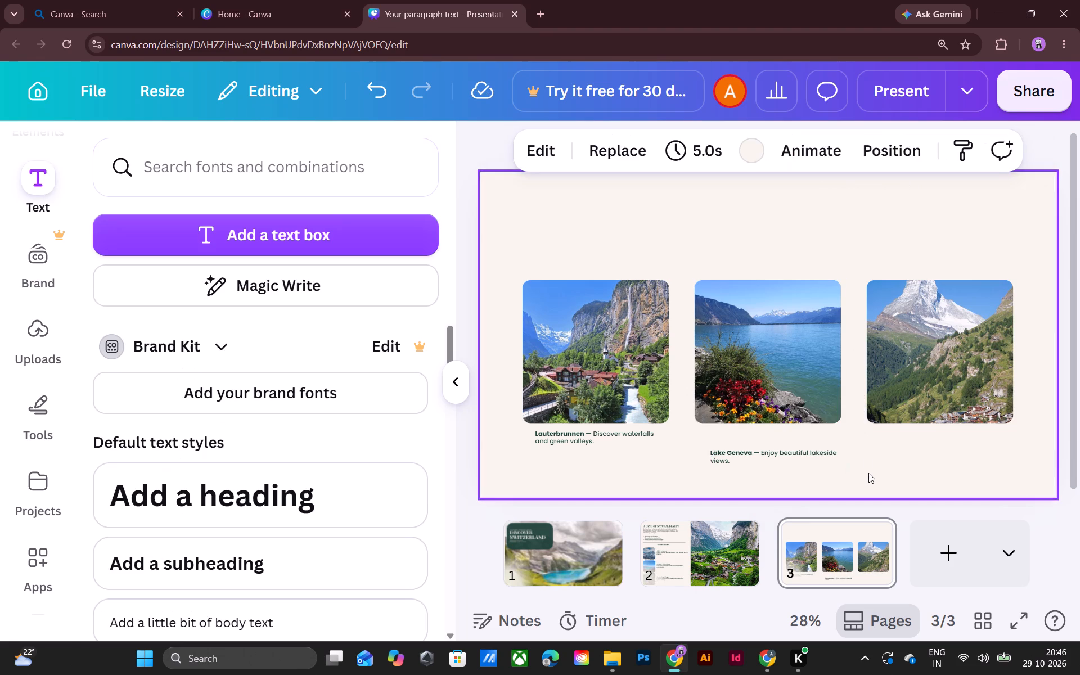
Move the Lake Geneva caption up directly beneath its photo, level with the Lauterbrunnen caption.
drag(780, 458, 773, 438)
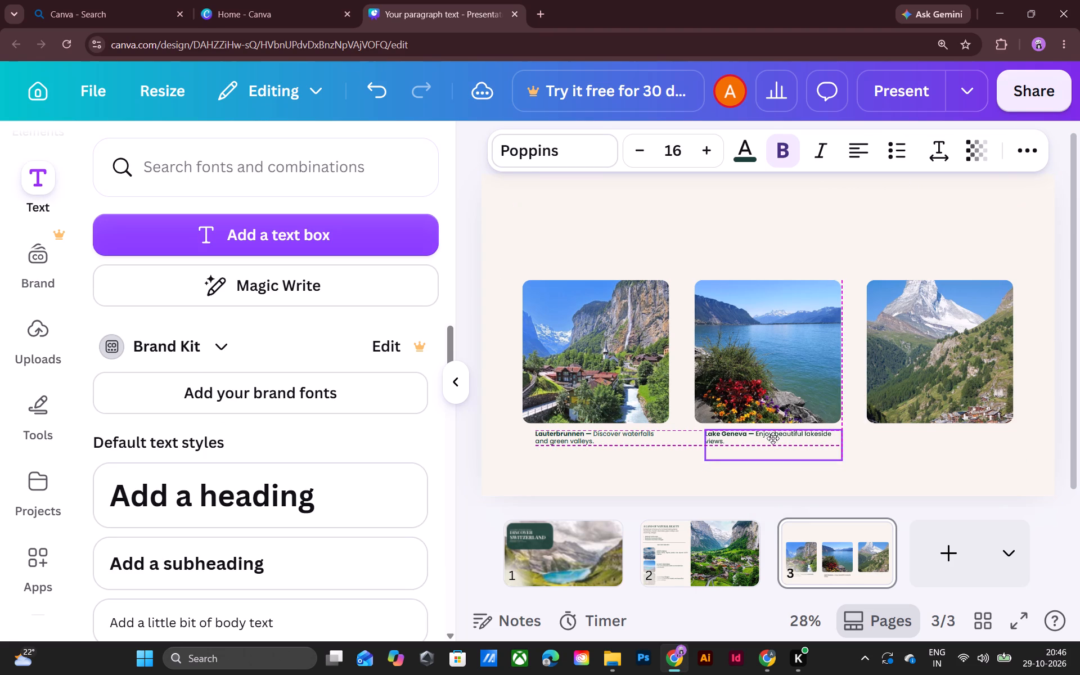
drag(773, 438, 775, 438)
click(895, 468)
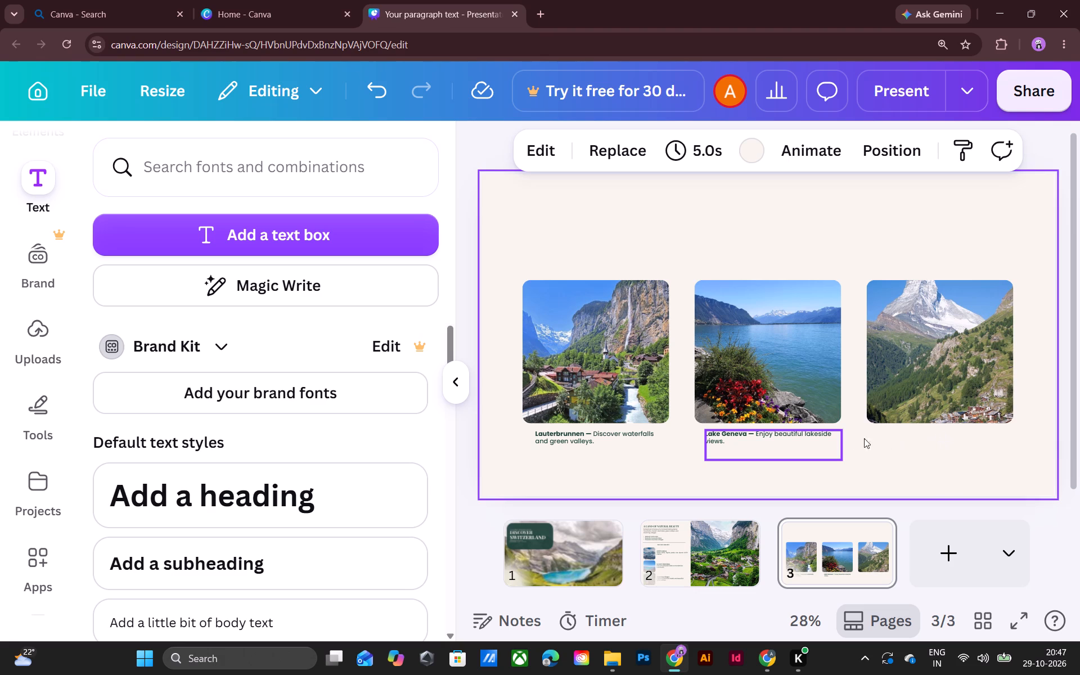
click(318, 238)
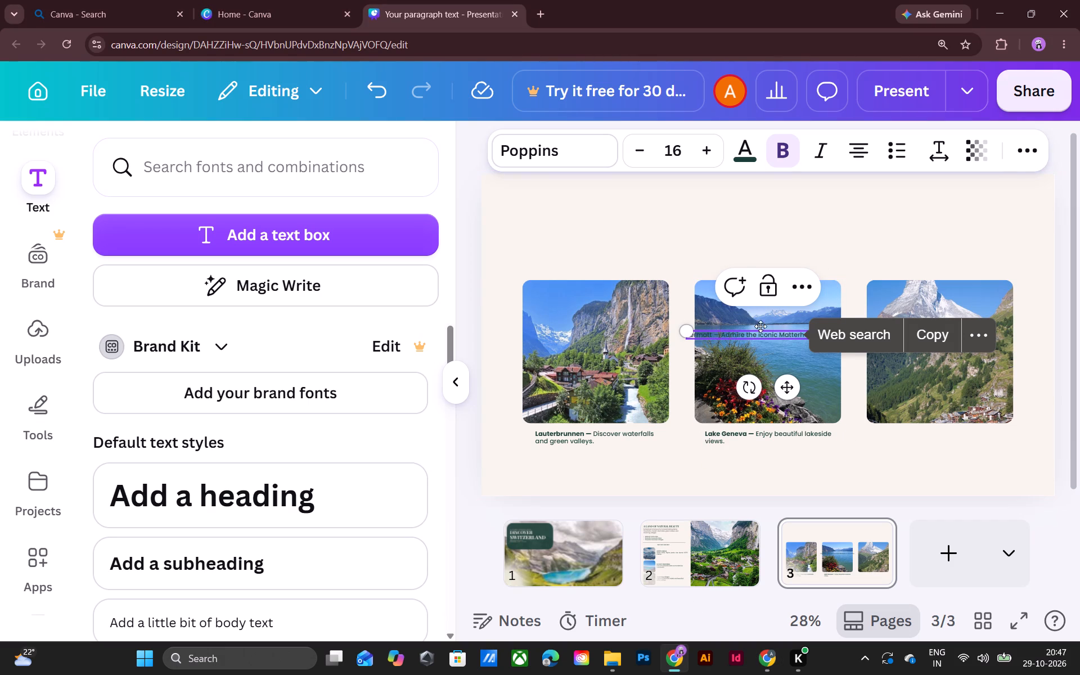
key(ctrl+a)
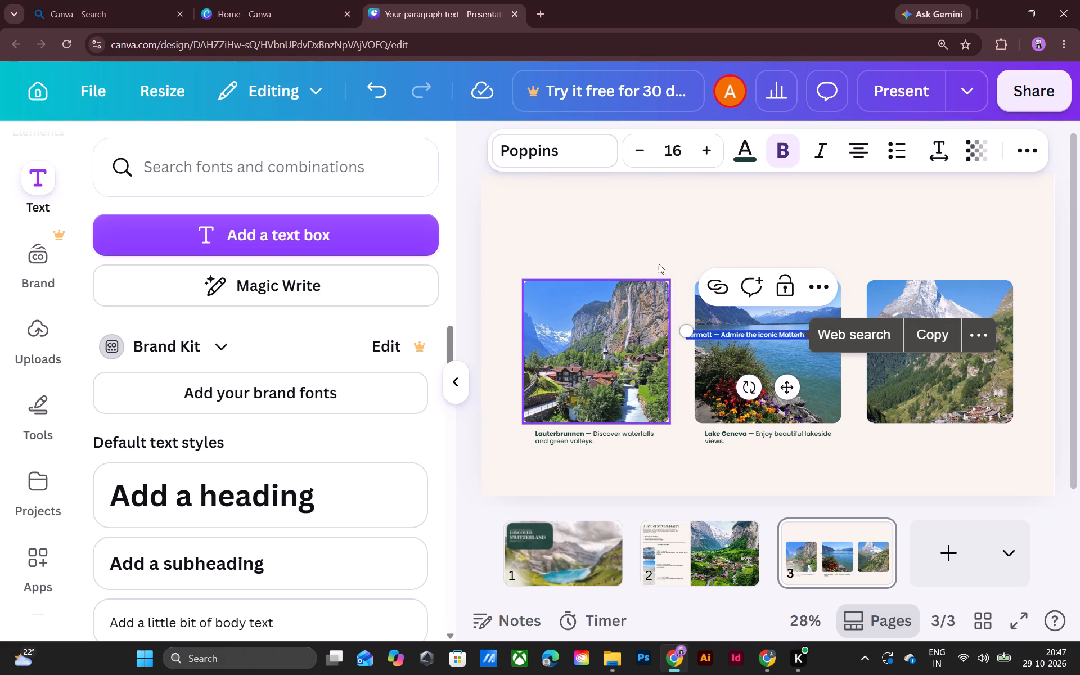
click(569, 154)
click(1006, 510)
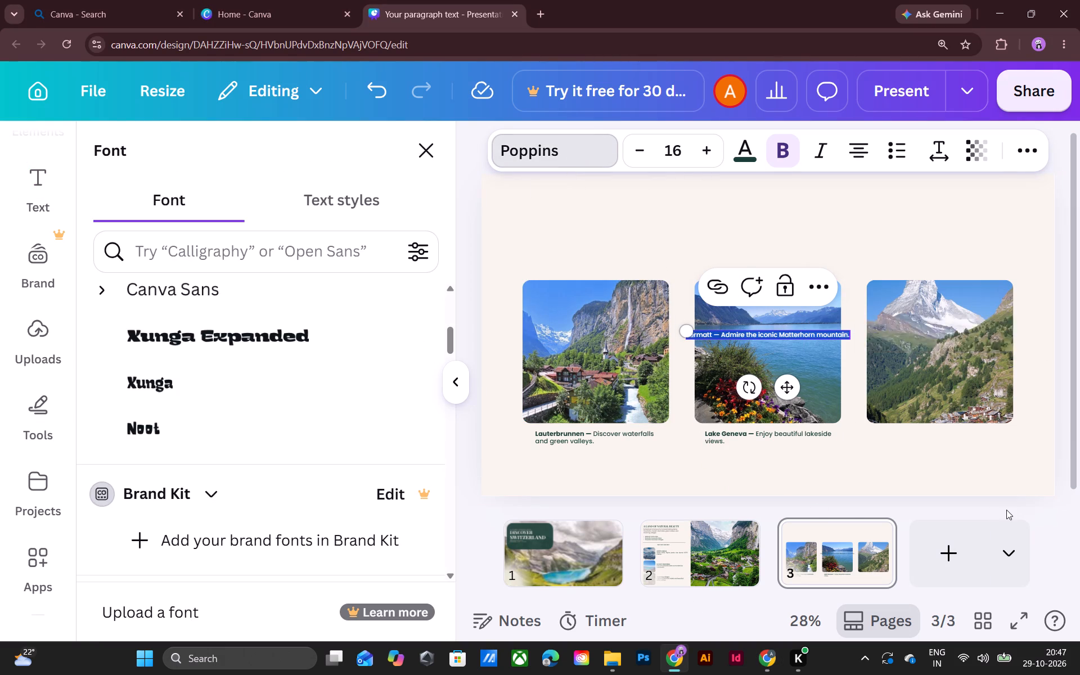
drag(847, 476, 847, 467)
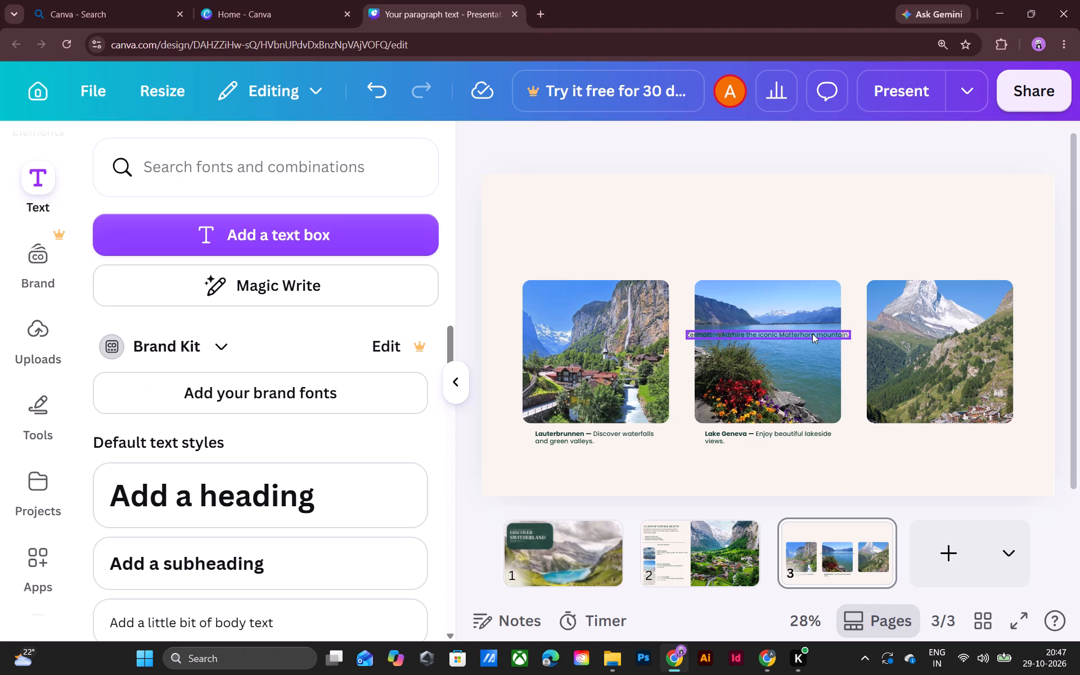
Move the Zermatt text off the lake photo to the empty area below the Matterhorn photo.
drag(812, 332, 974, 466)
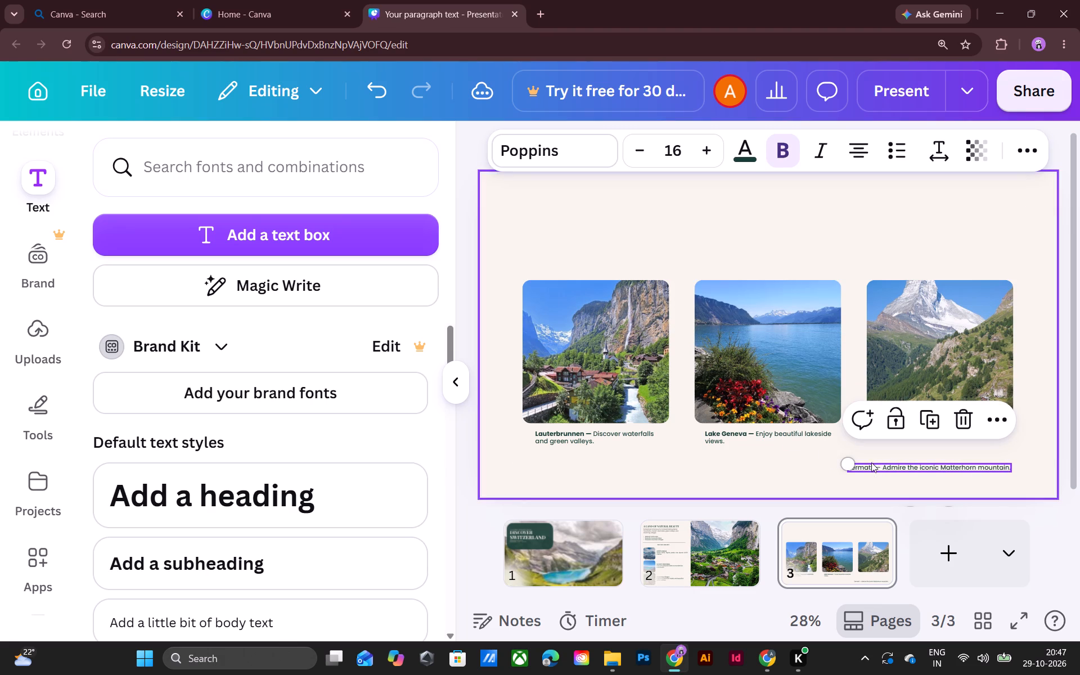
Set the words "Zermatt —" in the third caption to the Bold weight of Poppins.
click(875, 464)
double_click(883, 465)
drag(881, 464, 834, 469)
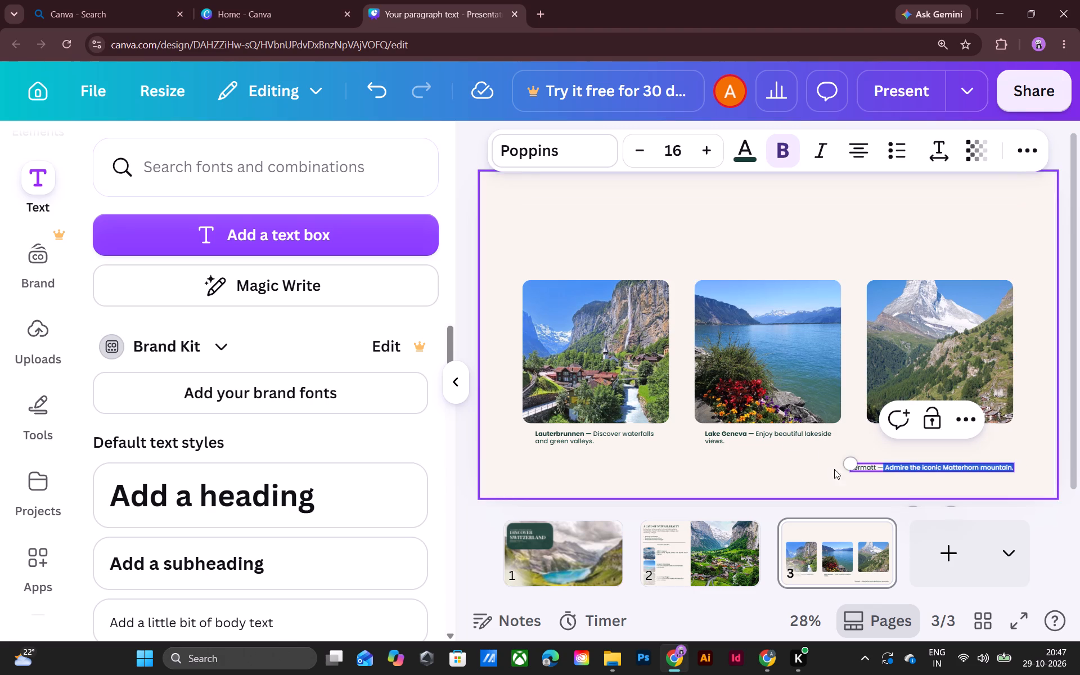
drag(834, 469, 864, 467)
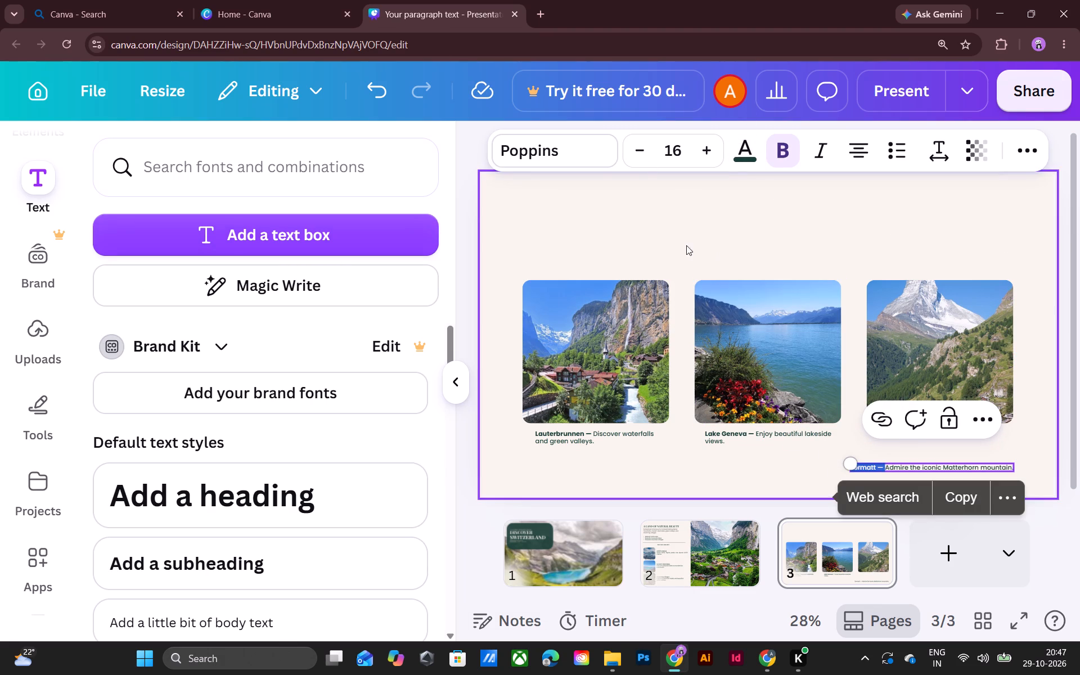
click(557, 153)
scroll(309, 340, up, 7)
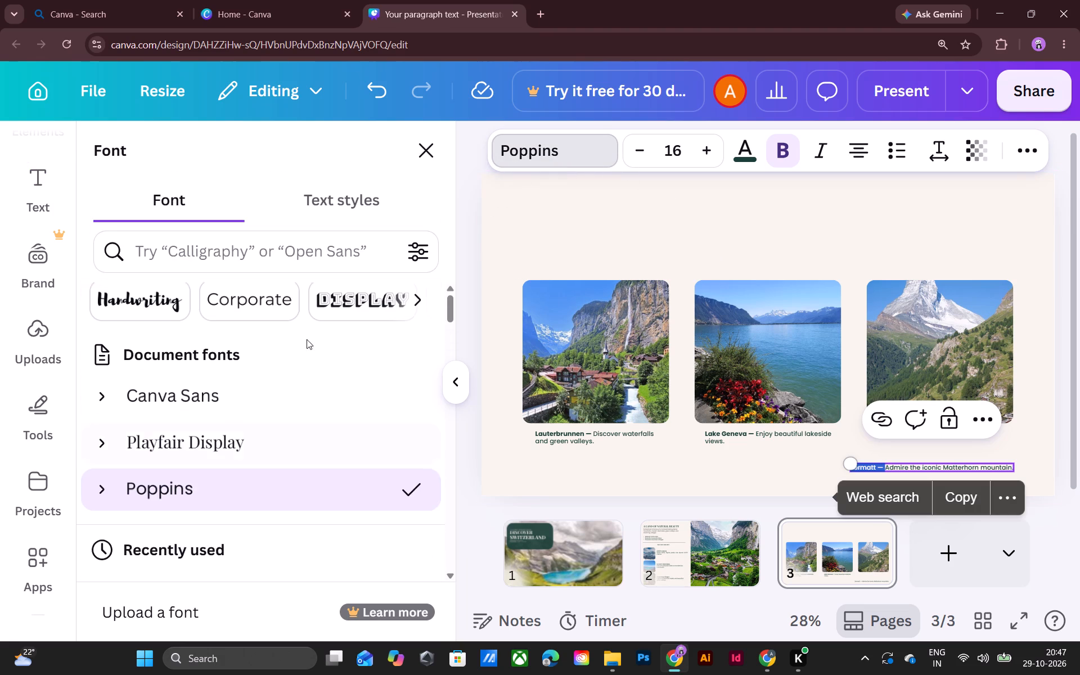
scroll(307, 339, up, 1)
click(120, 493)
scroll(238, 516, down, 3)
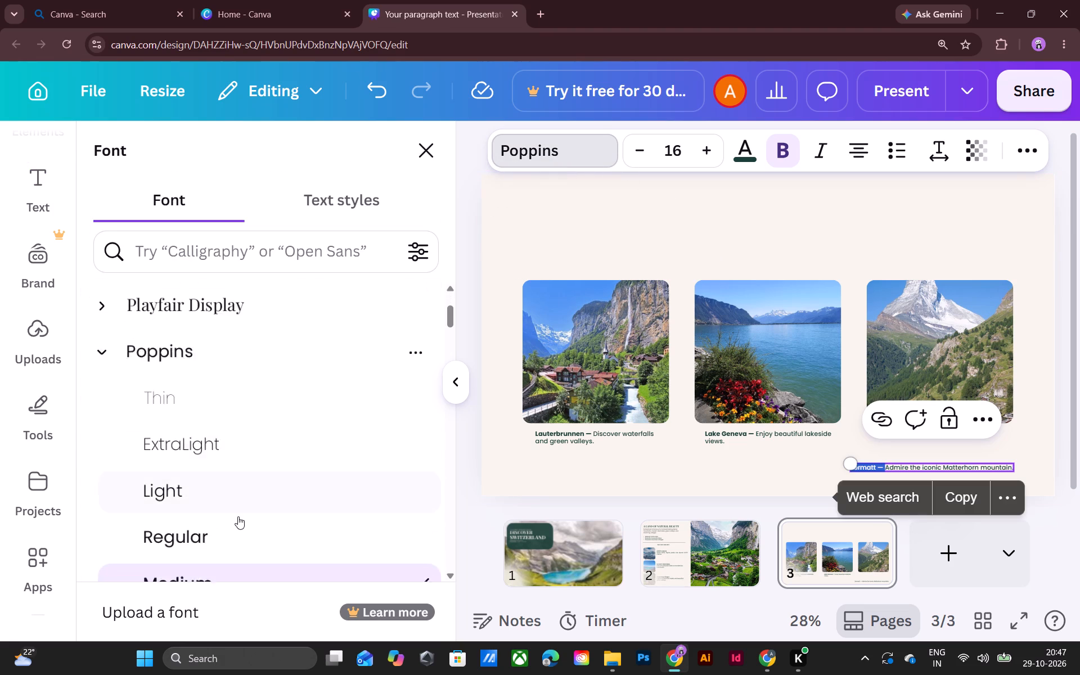
scroll(229, 552, down, 1)
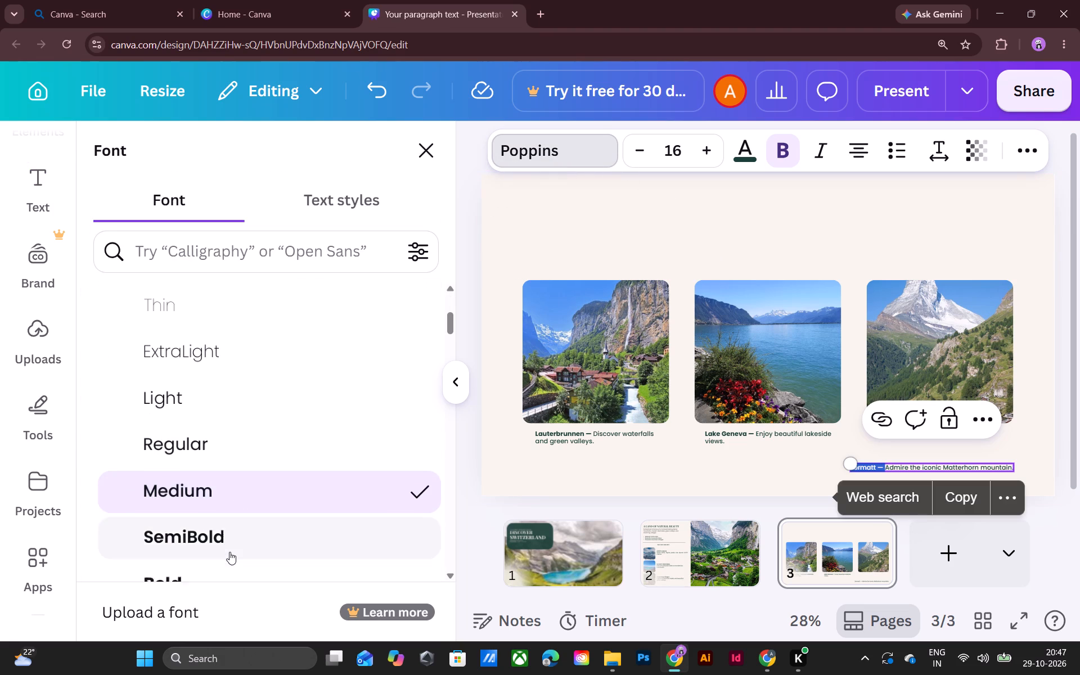
scroll(229, 552, down, 1)
click(228, 452)
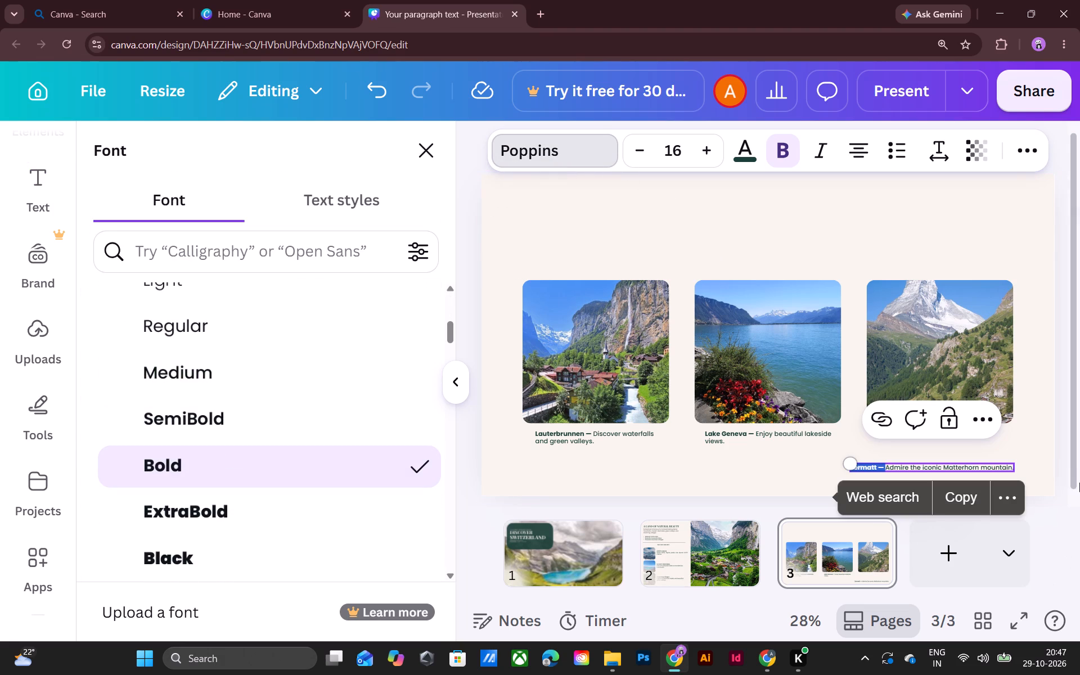
click(1079, 484)
click(1041, 523)
click(1026, 453)
Place the Zermatt caption just under the Matterhorn photo and narrow its box so the text wraps onto two lines.
click(997, 461)
drag(996, 469, 1012, 436)
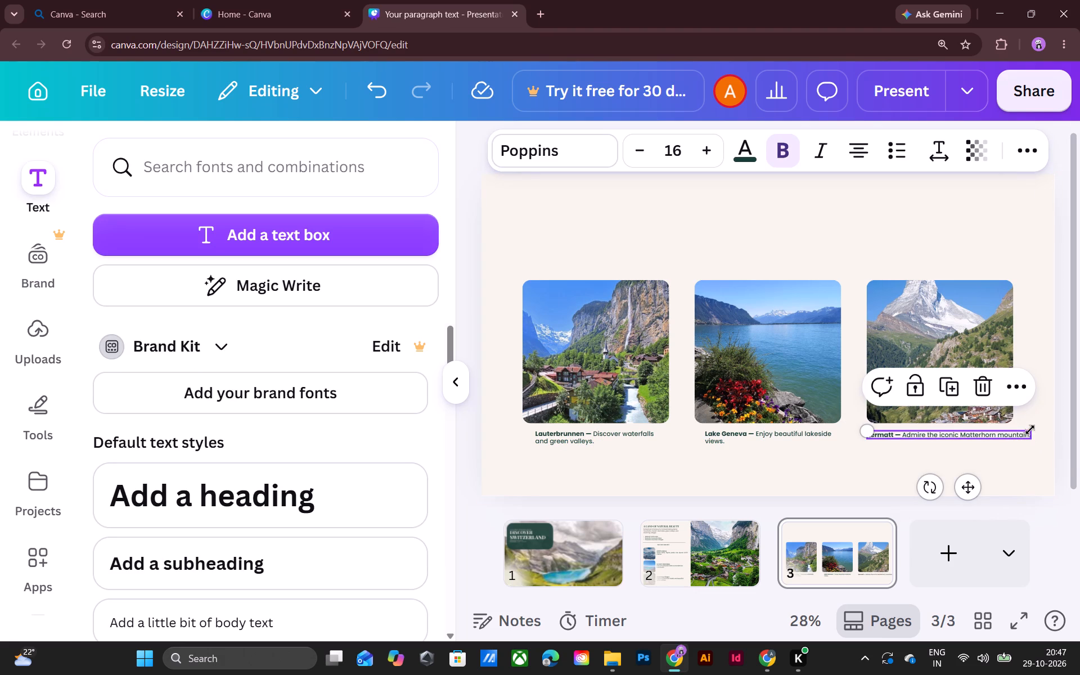
drag(1030, 432, 973, 439)
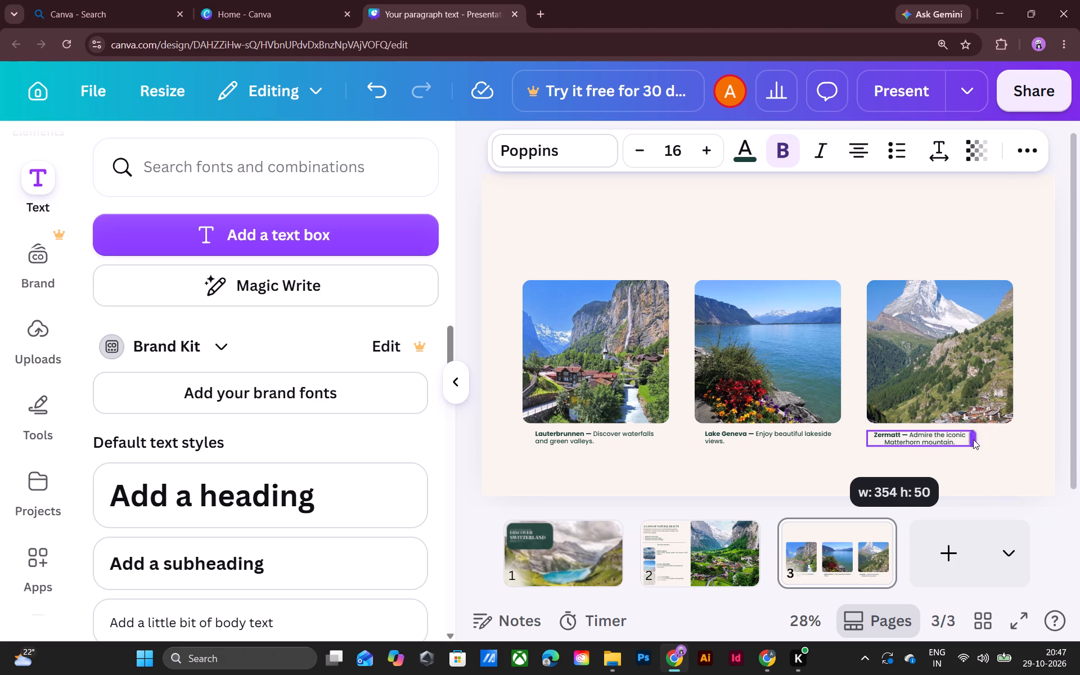
drag(973, 439, 987, 436)
click(978, 468)
Left-align the text of the Zermatt caption.
click(938, 447)
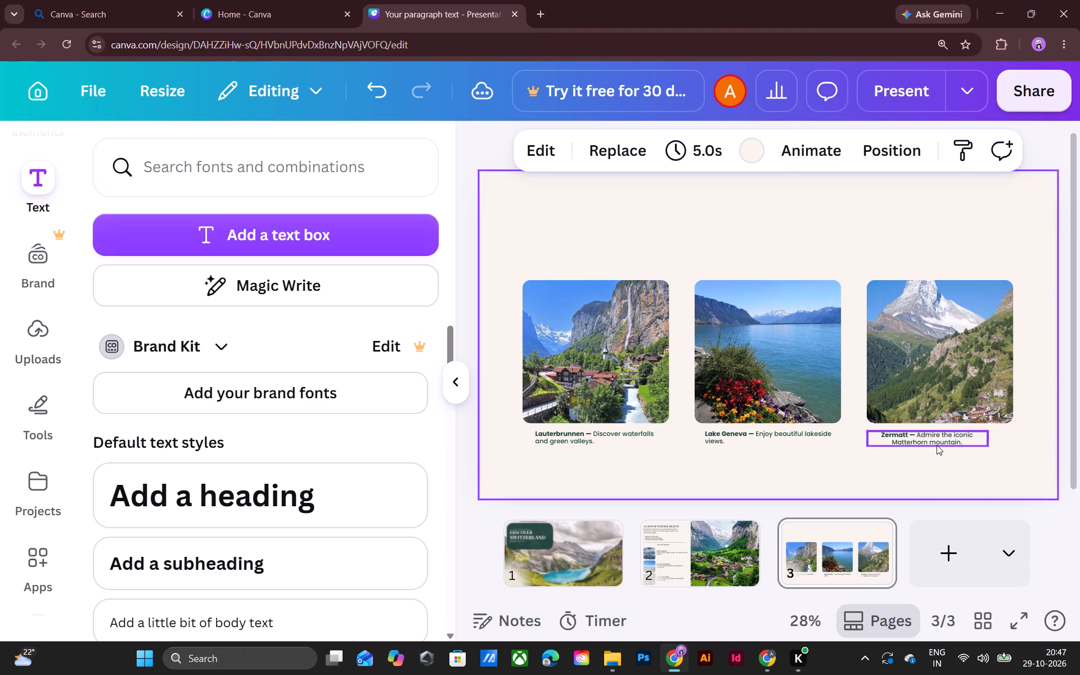
click(933, 432)
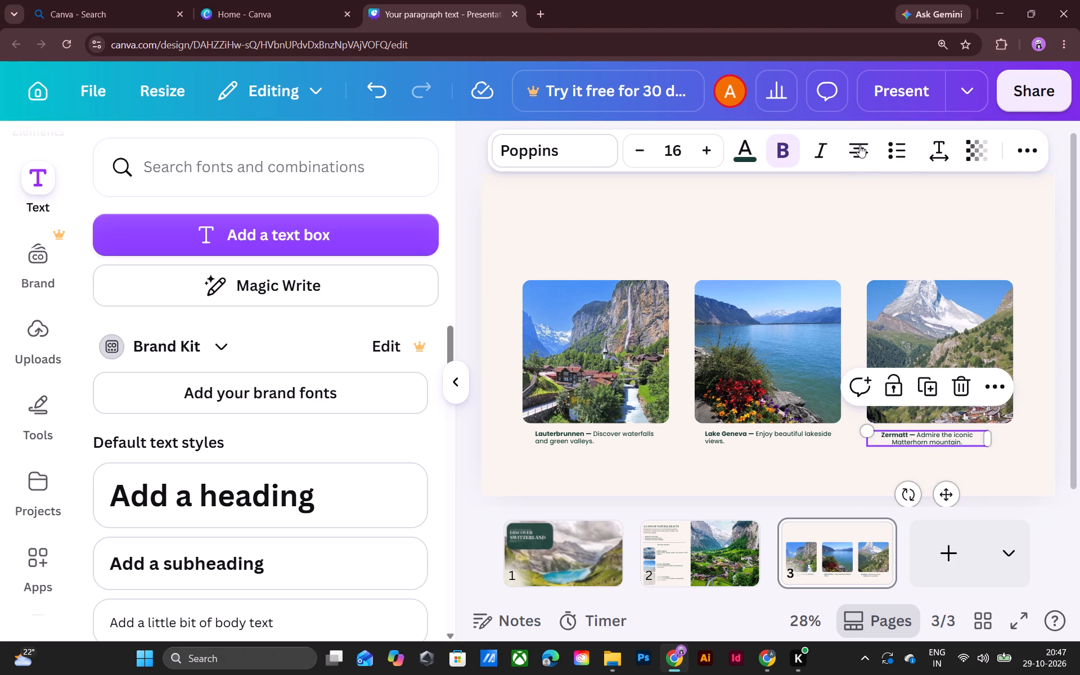
click(856, 157)
click(1004, 479)
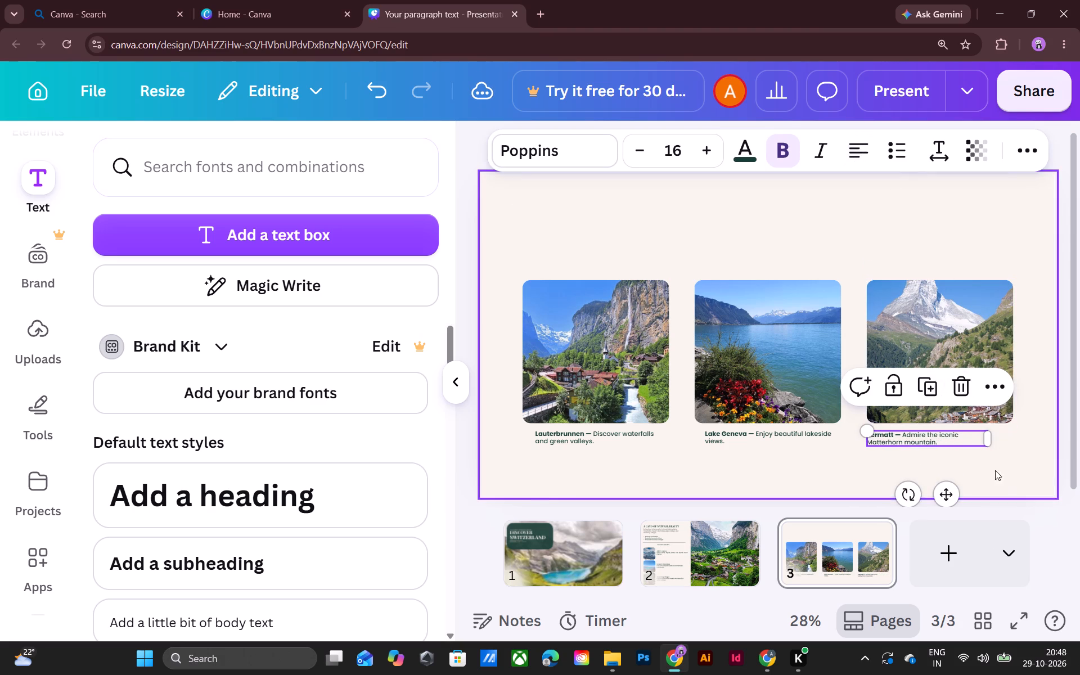
Centre the Zermatt caption's box under the Matterhorn photo, level with the other two captions.
drag(943, 435, 957, 435)
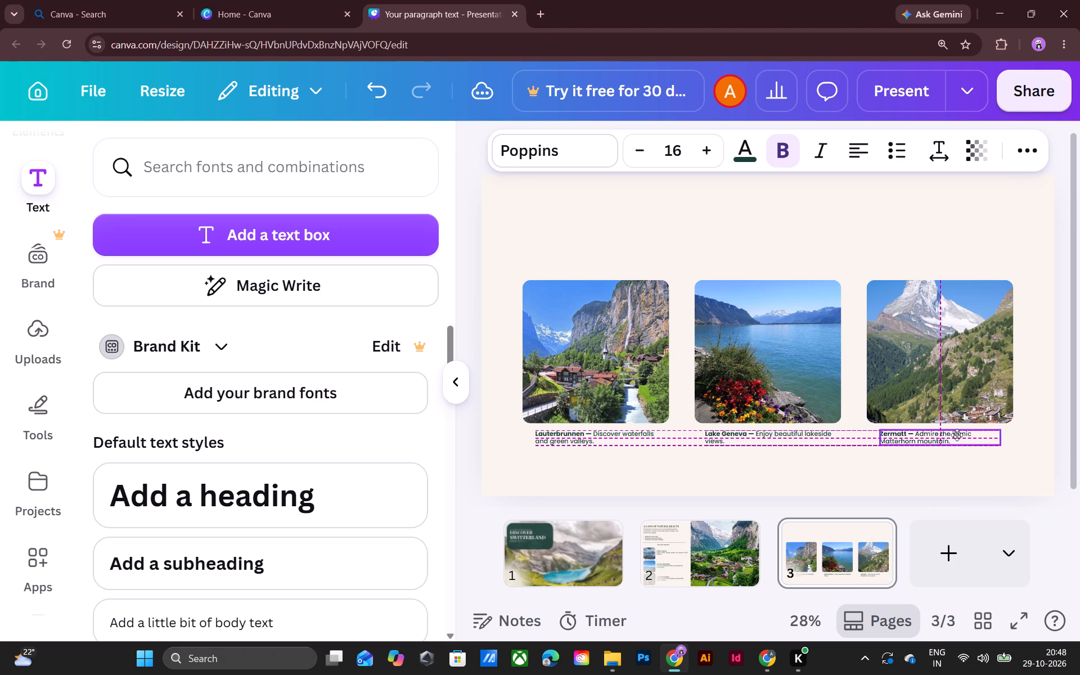
drag(957, 435, 957, 435)
drag(957, 435, 961, 435)
click(978, 451)
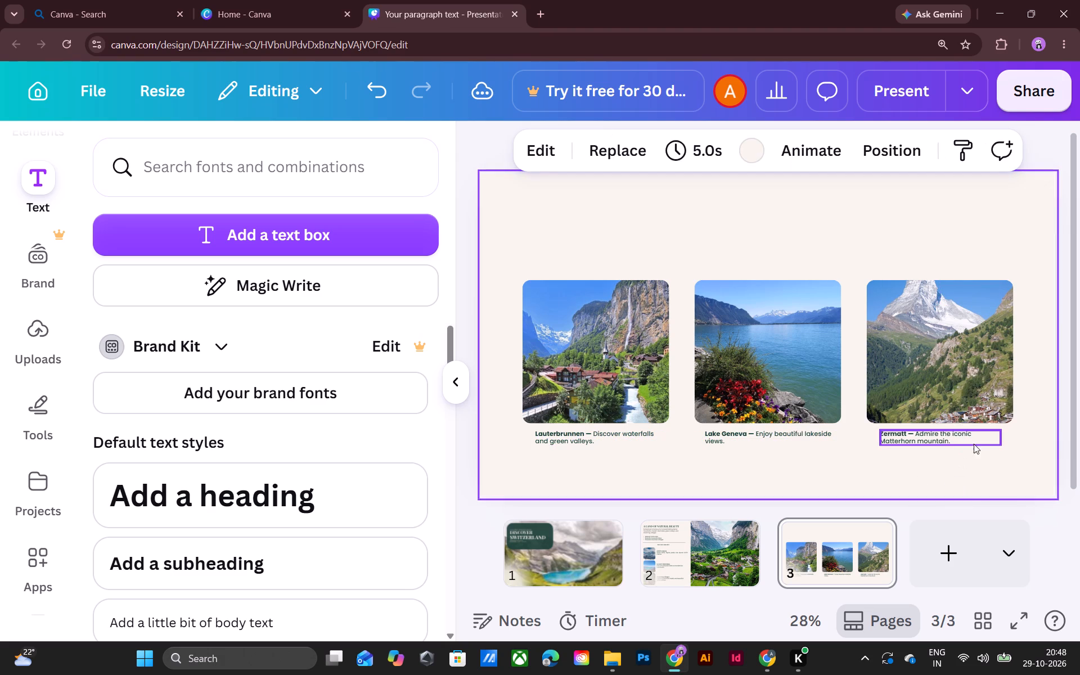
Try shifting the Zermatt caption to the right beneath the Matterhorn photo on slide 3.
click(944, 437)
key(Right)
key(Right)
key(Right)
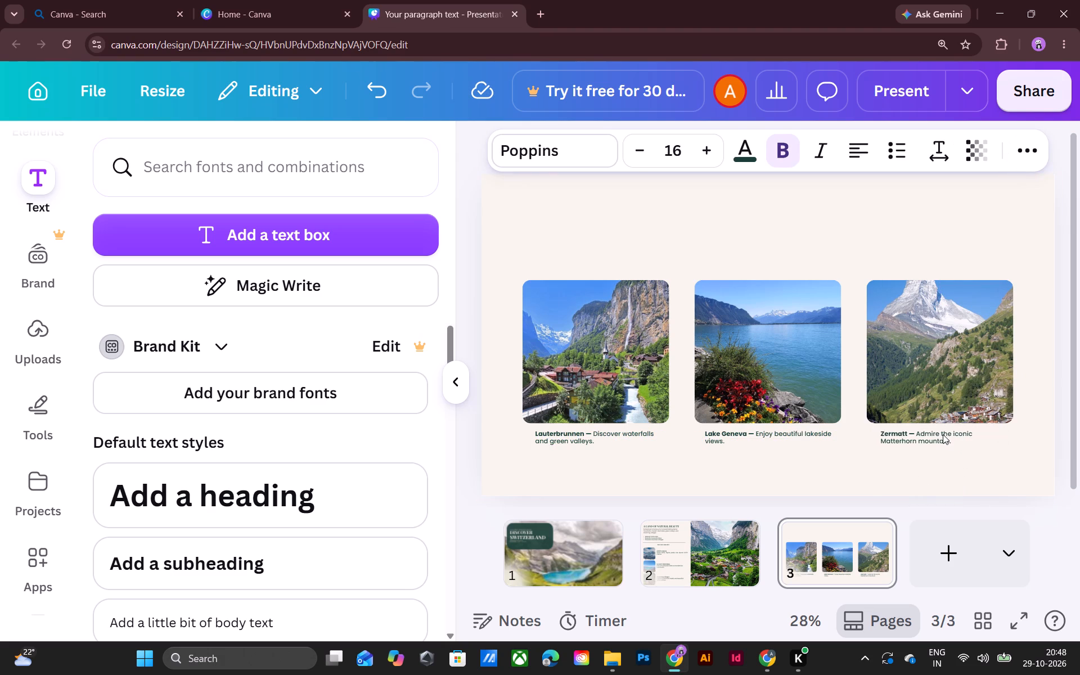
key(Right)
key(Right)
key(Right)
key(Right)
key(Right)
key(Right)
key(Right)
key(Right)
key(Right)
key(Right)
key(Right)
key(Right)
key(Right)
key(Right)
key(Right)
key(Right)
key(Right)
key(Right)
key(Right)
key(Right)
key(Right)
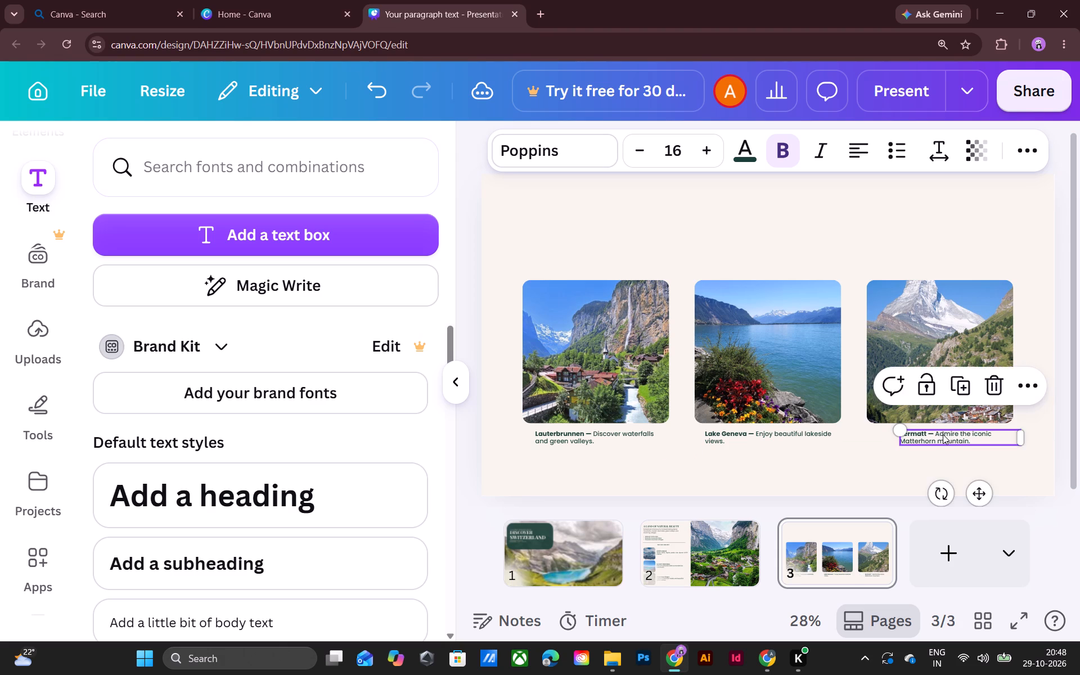
Nudge the Zermatt caption leftwards until its text starts just inside the left edge of the Matterhorn photo.
key(Left)
key(Left)
key(Left)
key(Left)
key(Left)
key(Left)
key(Left)
key(Left)
key(Left)
key(Left)
key(Left)
key(Left)
key(Left)
key(Left)
key(Left)
key(Left)
key(Left)
key(Left)
key(Left)
key(Left)
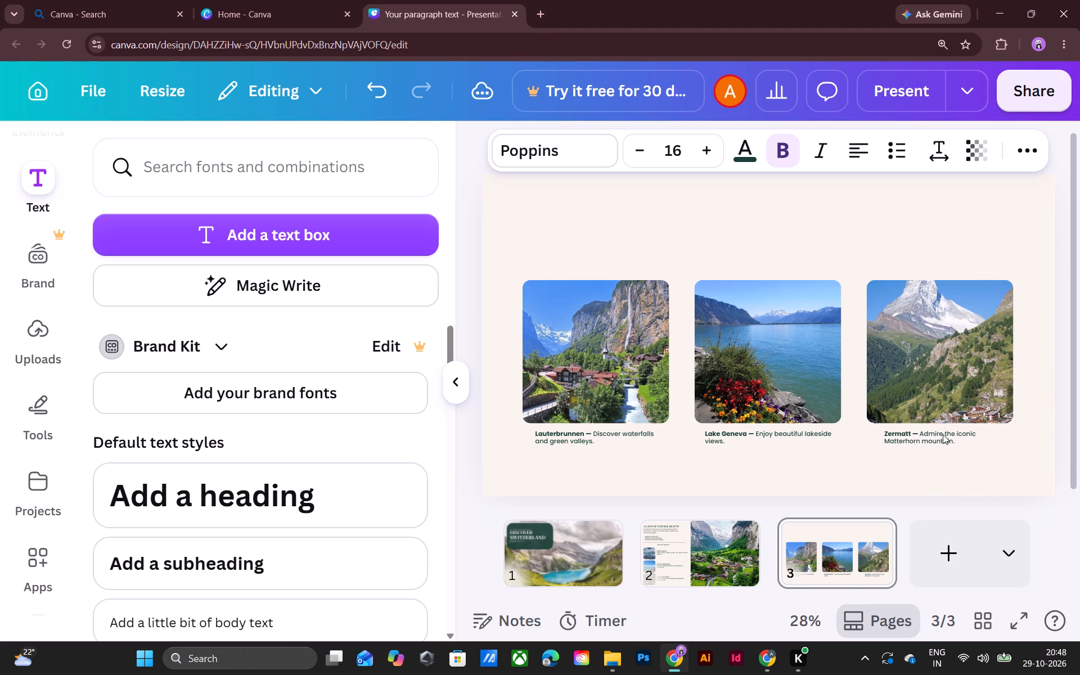
key(Left)
key(Left)
key(Left)
key(Left)
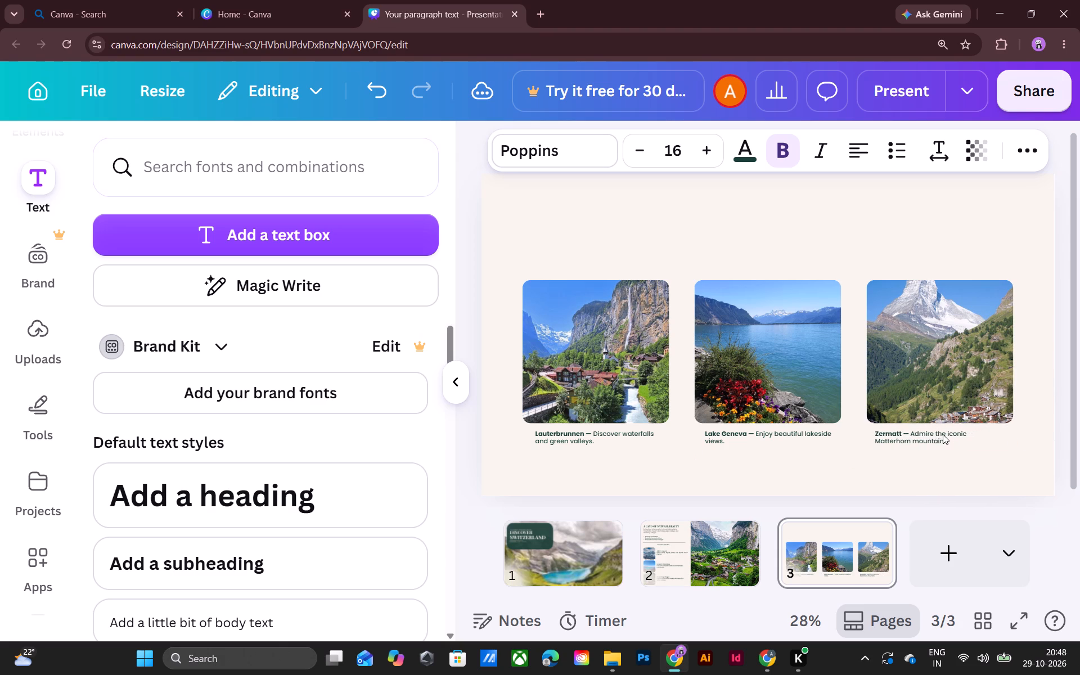
key(Left)
key(Left)
key(Left)
key(Left)
key(Left)
key(Left)
key(Left)
Nudge the Lake Geneva caption leftwards so its text starts just inside the left edge of the lake photo.
click(783, 438)
key(Left)
key(Left)
key(Left)
key(Left)
key(Left)
key(Left)
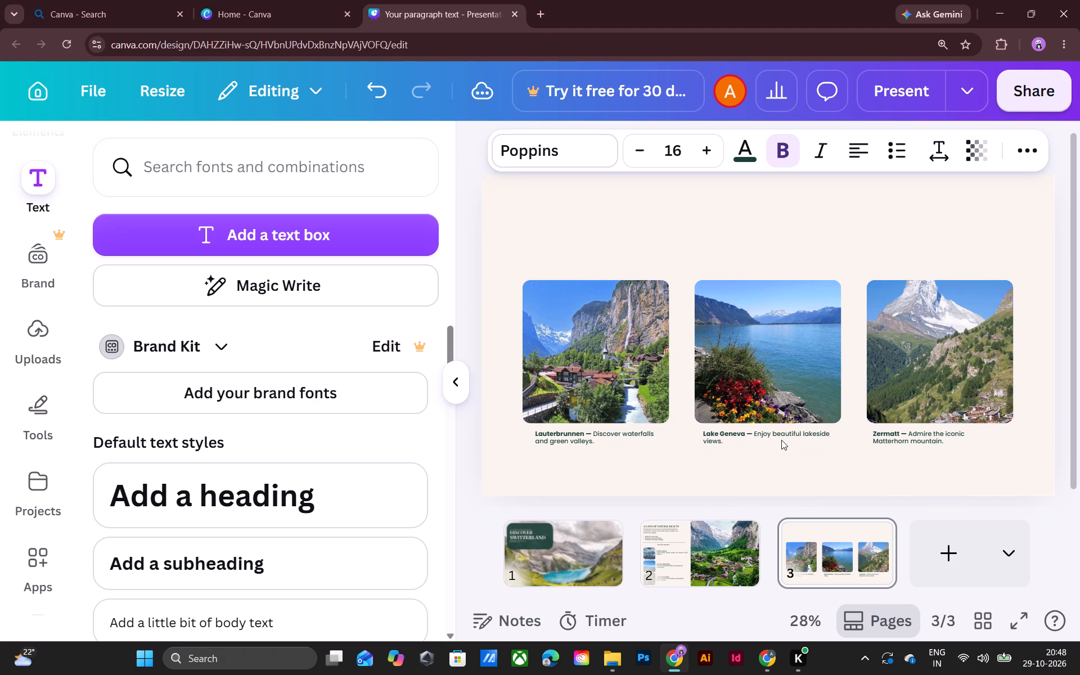
key(Left)
key(Left)
key(Left)
key(Left)
key(Left)
key(Left)
key(Left)
key(Left)
key(Left)
key(Right)
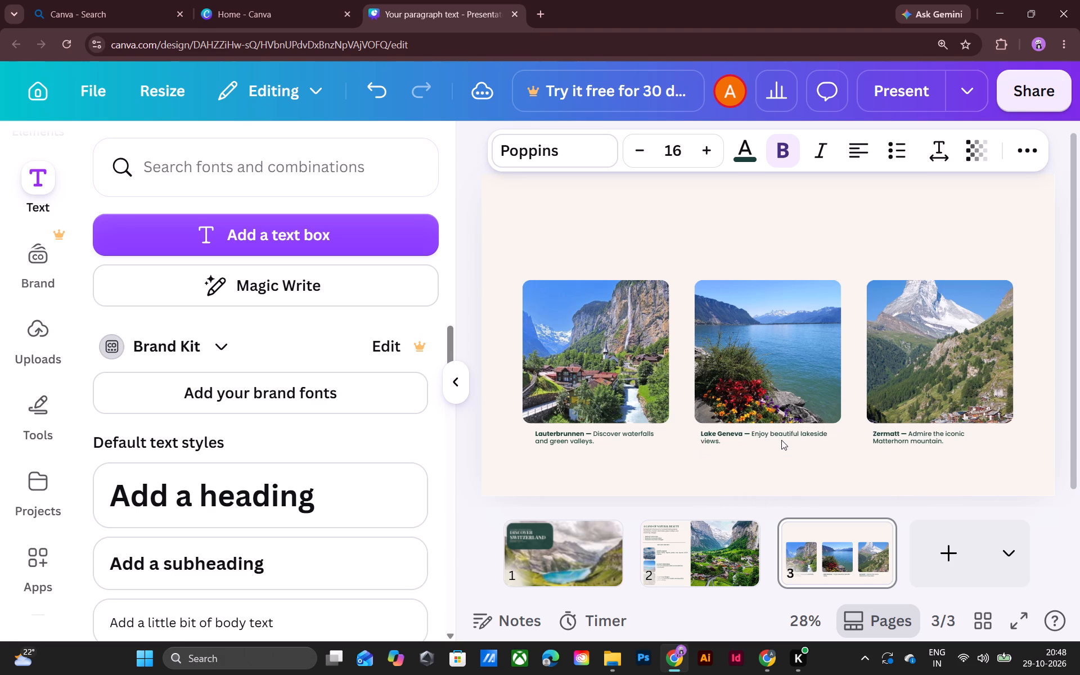
key(Right)
key(Left)
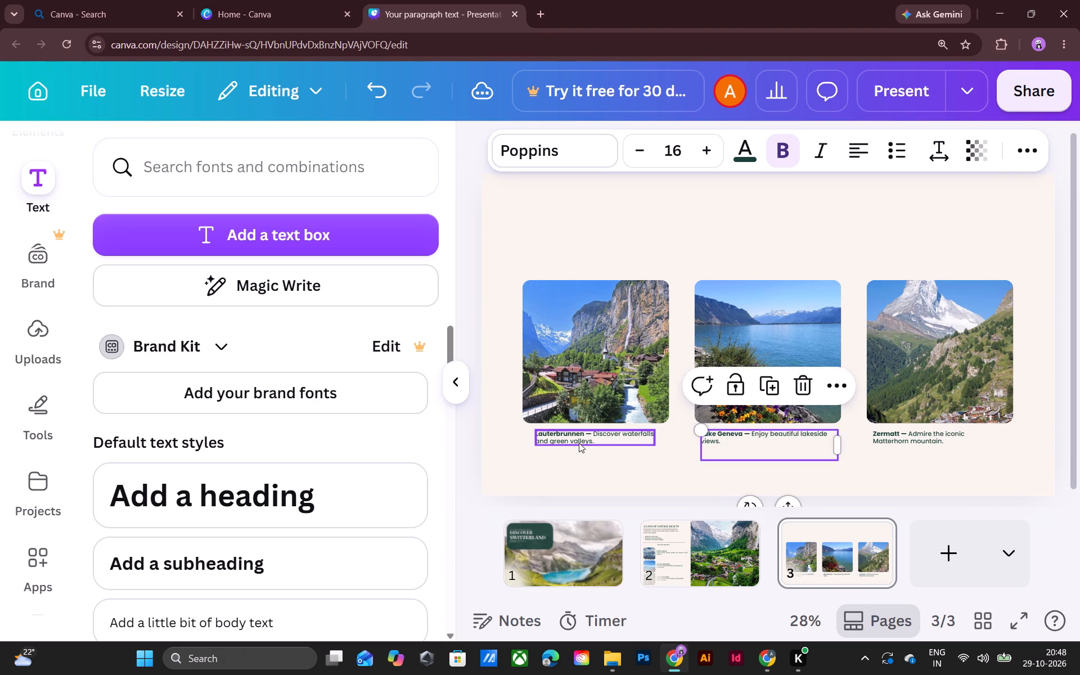
Nudge the Lauterbrunnen caption leftwards so its text starts just inside the left edge of the waterfall village photo.
click(579, 442)
key(Left)
key(Left)
key(Left)
key(Left)
key(Left)
key(Left)
key(Left)
key(Left)
key(Left)
key(Left)
key(Left)
key(Left)
key(Left)
key(Left)
key(Left)
key(Left)
key(Left)
key(Left)
key(Left)
key(Left)
key(Left)
key(Left)
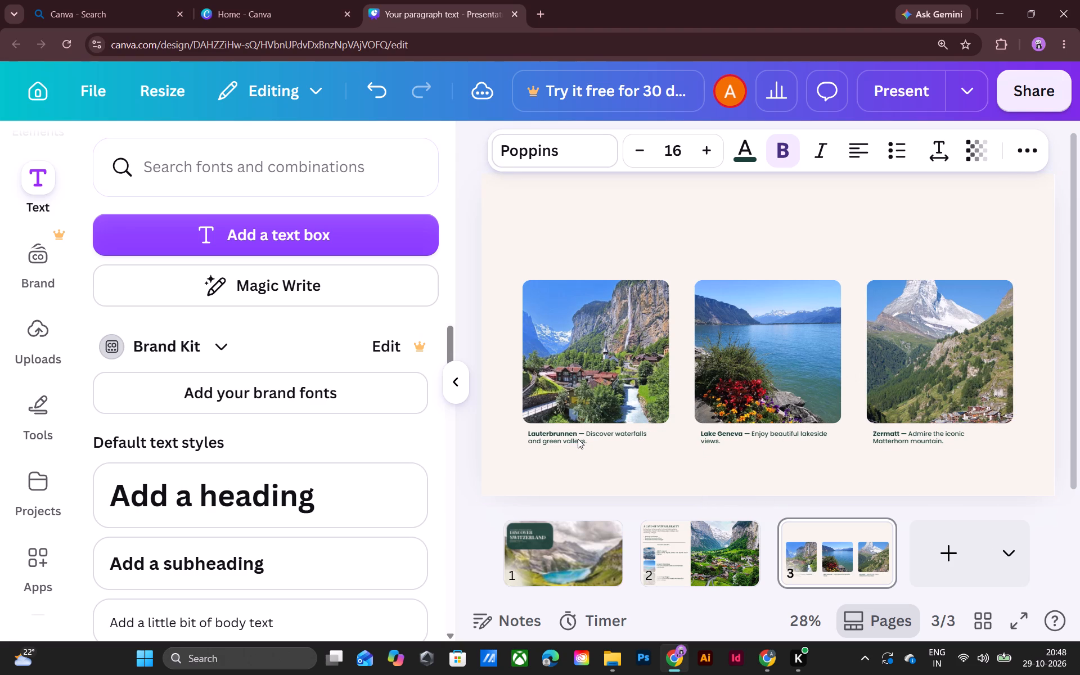
key(Left)
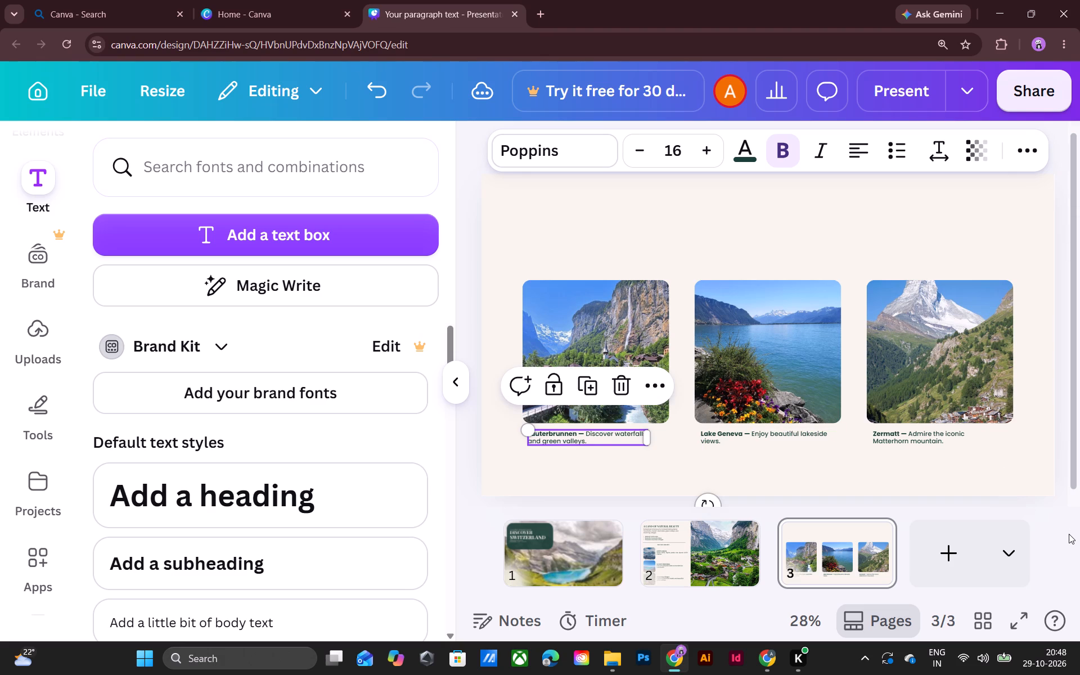
click(1069, 534)
click(746, 480)
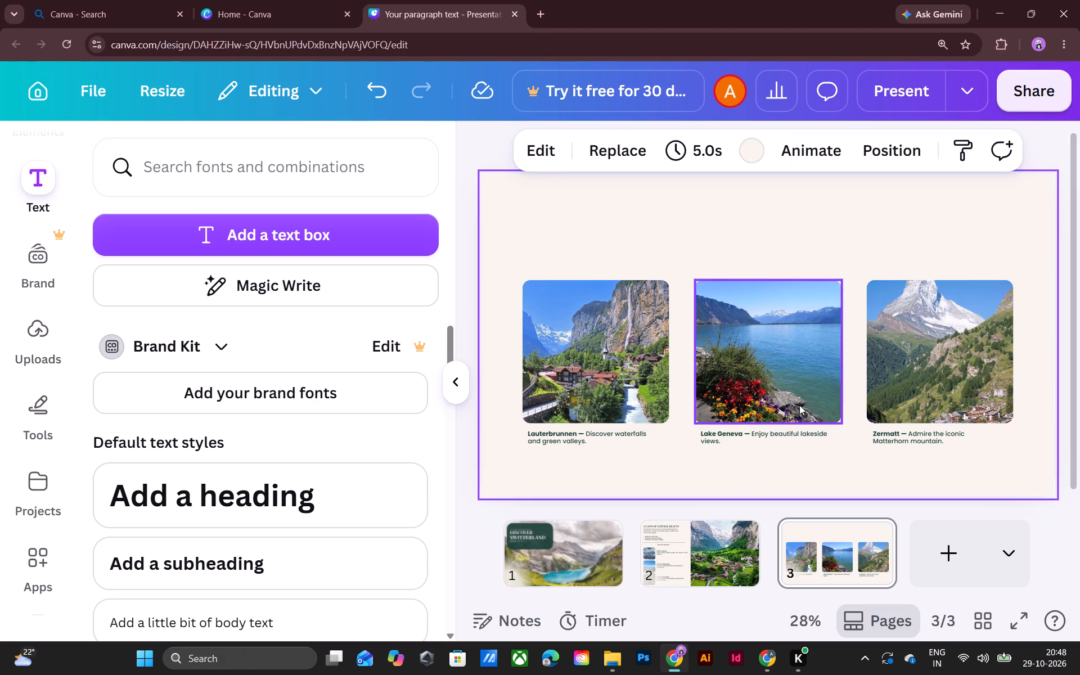
click(775, 664)
scroll(648, 309, up, 4)
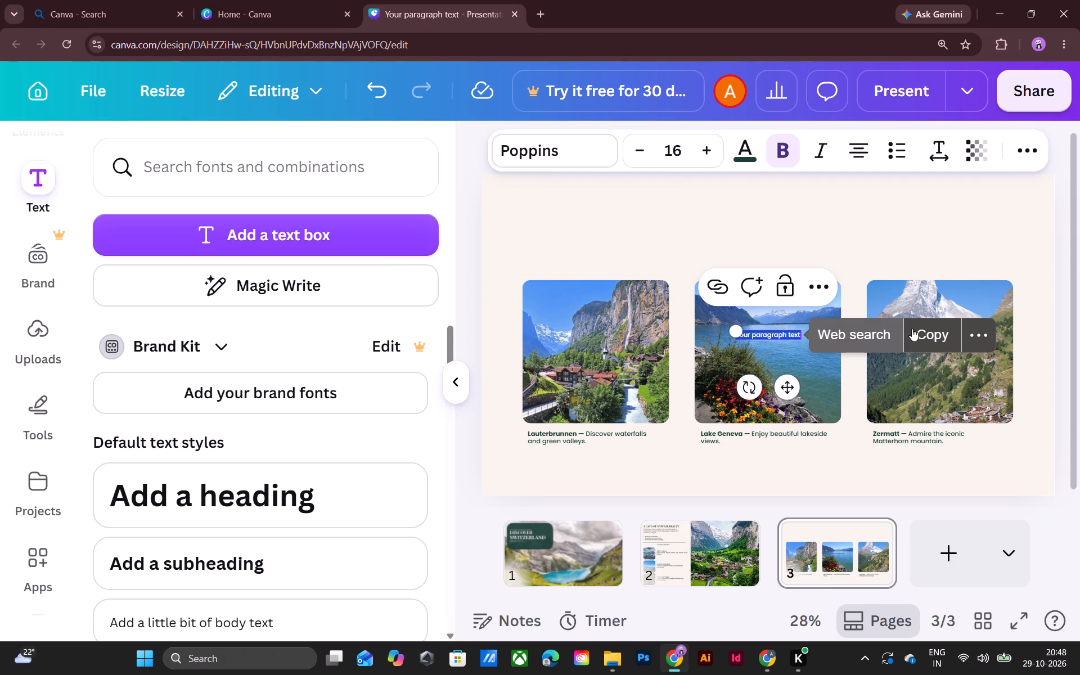
key(ctrl+v)
Style the whole "Places You Must Visit" title in Playfair Display Bold at size 55.
key(ctrl+a)
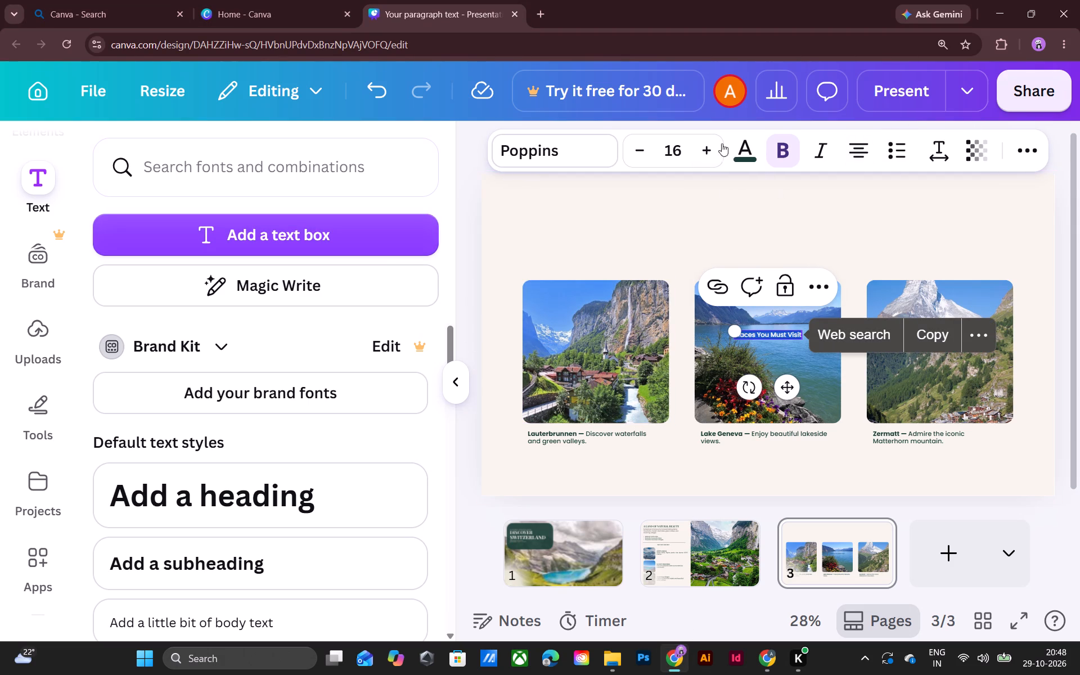
click(707, 148)
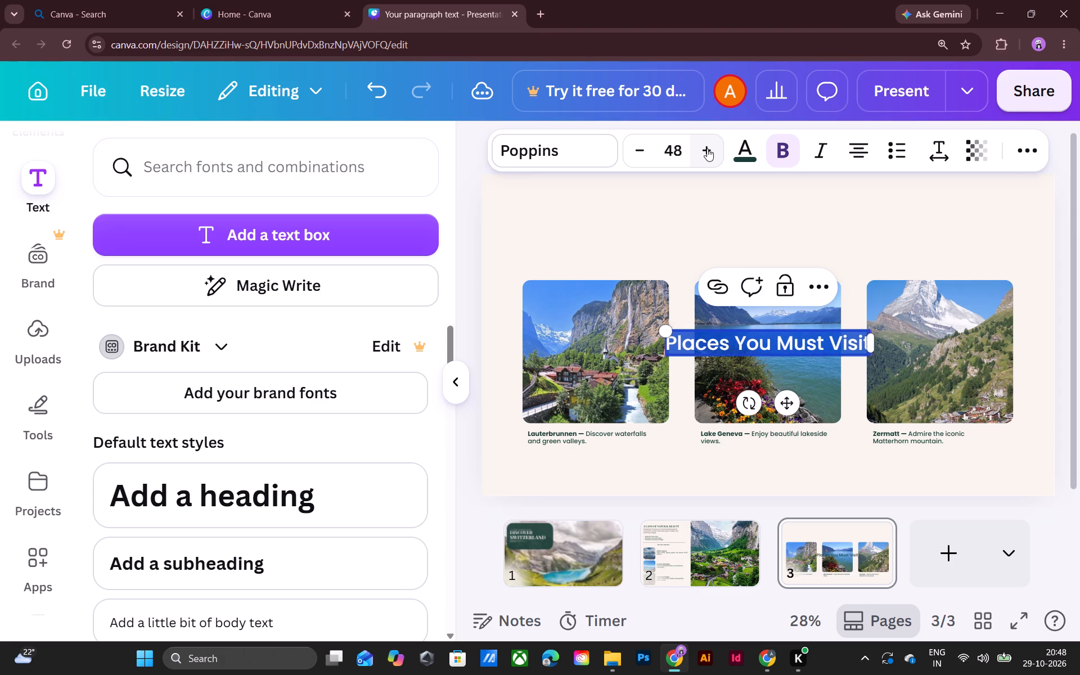
click(571, 154)
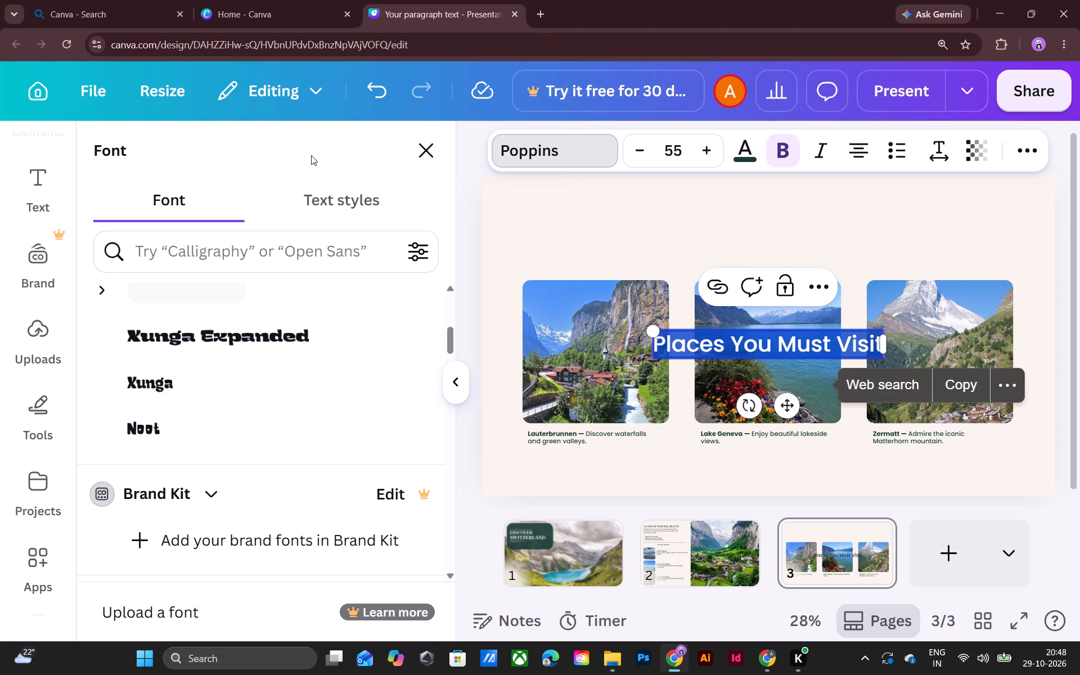
scroll(183, 295, up, 12)
scroll(173, 300, down, 1)
scroll(173, 300, up, 2)
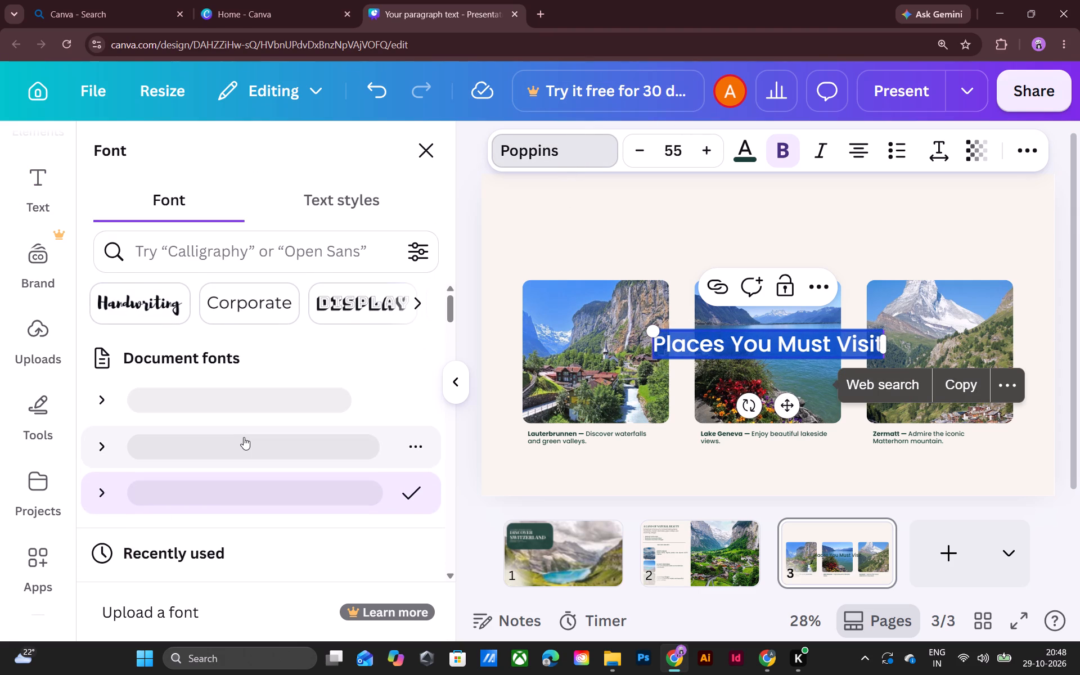
click(186, 445)
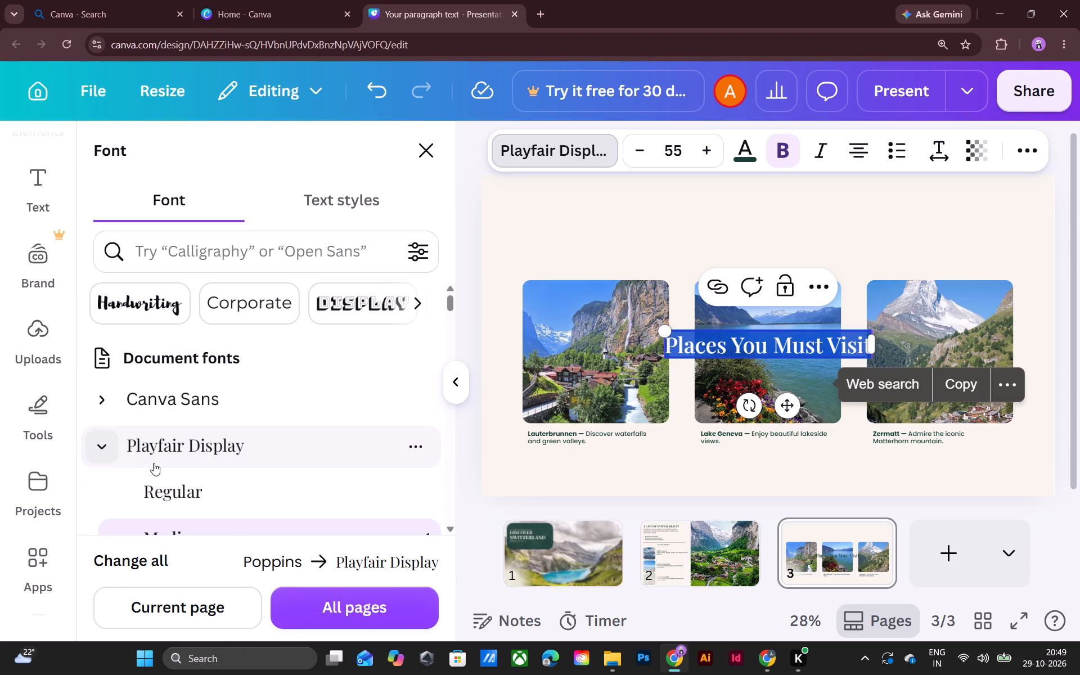
scroll(191, 444, down, 3)
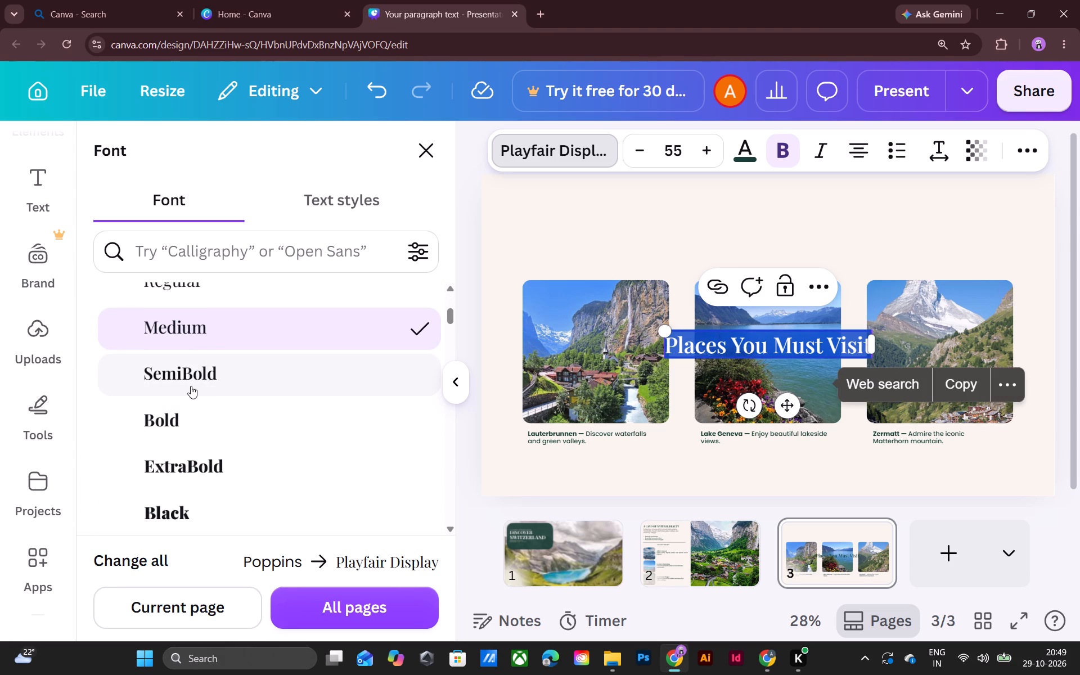
click(191, 386)
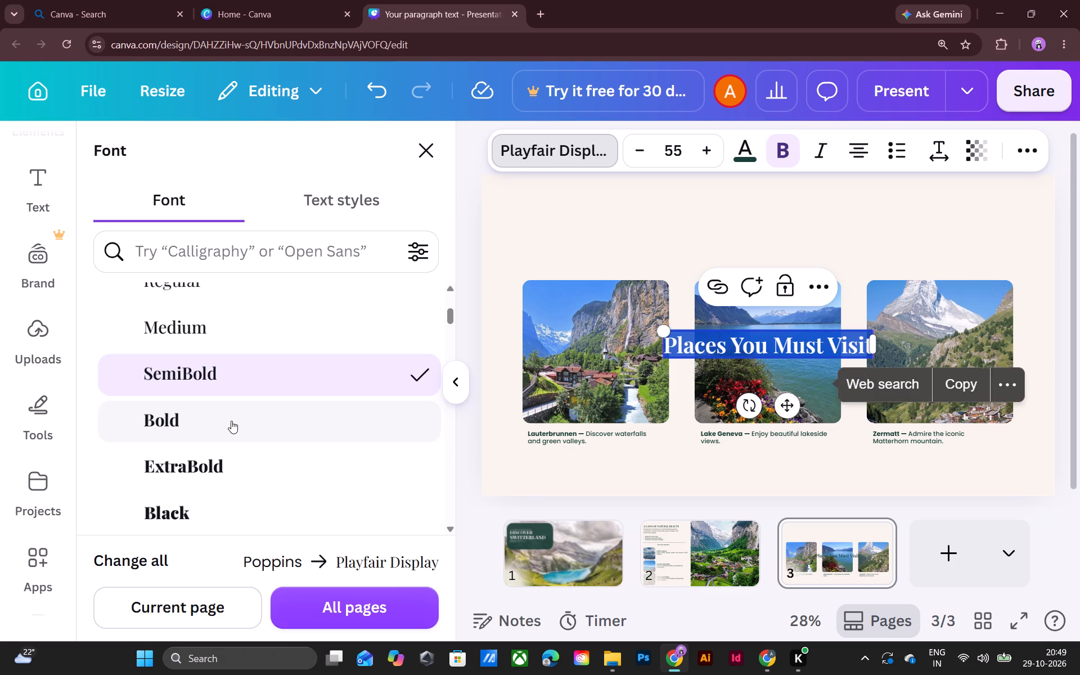
click(231, 421)
click(530, 228)
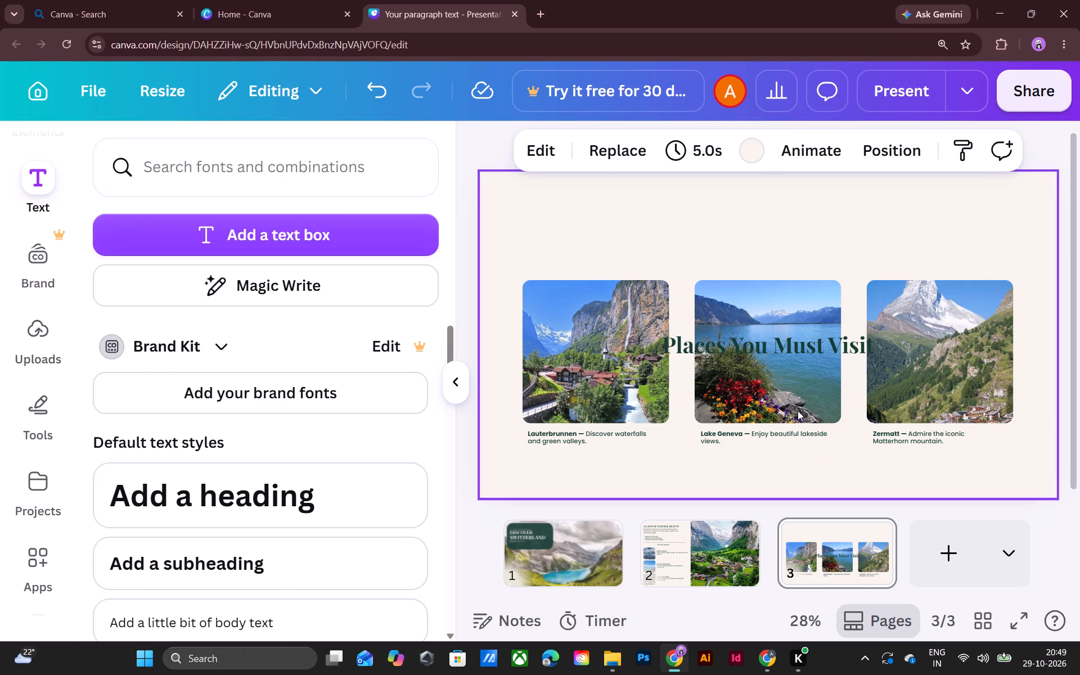
Move the "Places You Must Visit" title off the photos into the empty space above them.
drag(799, 341, 777, 217)
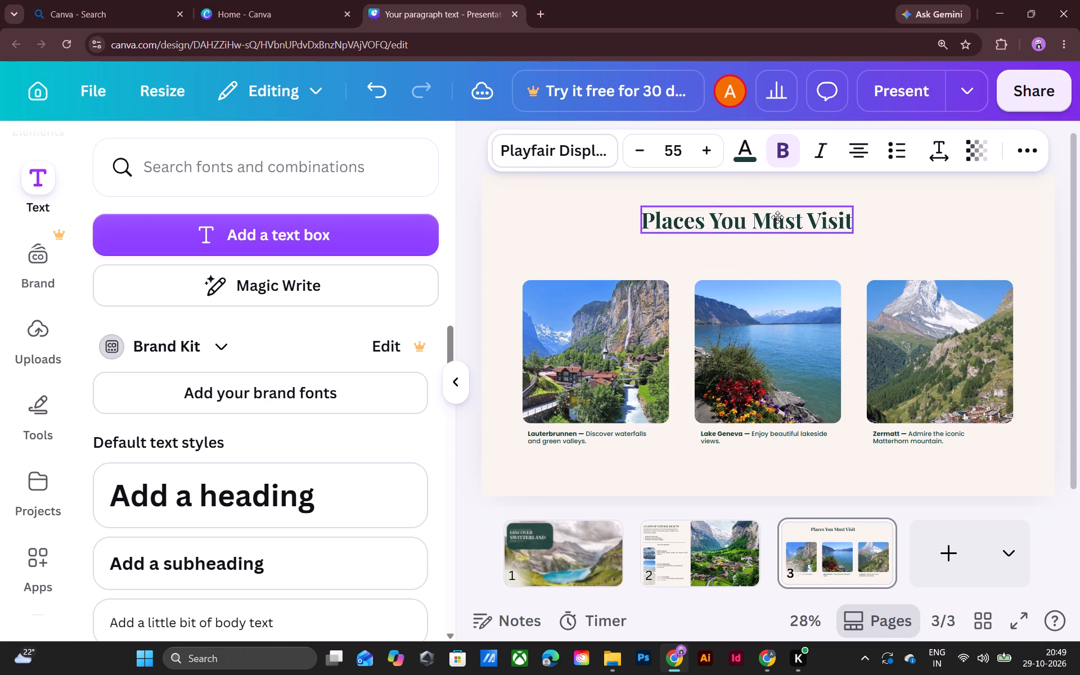
drag(777, 217, 778, 218)
Enlarge the "Places You Must Visit" title to font size 71.
triple_click(713, 149)
triple_click(713, 149)
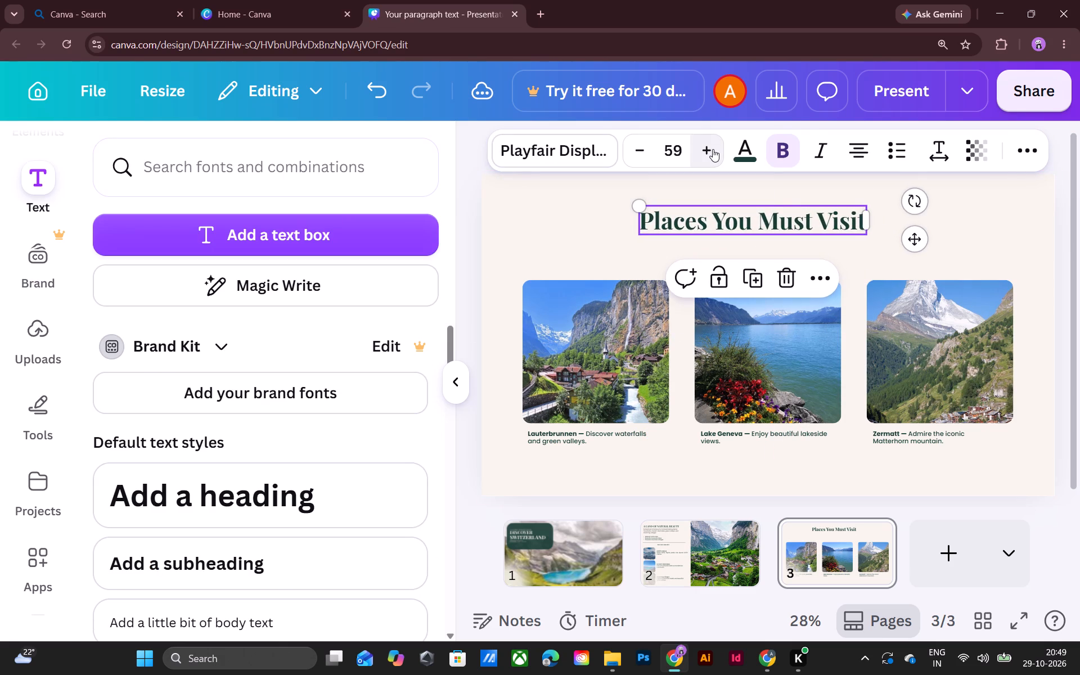
triple_click(713, 149)
triple_click(713, 151)
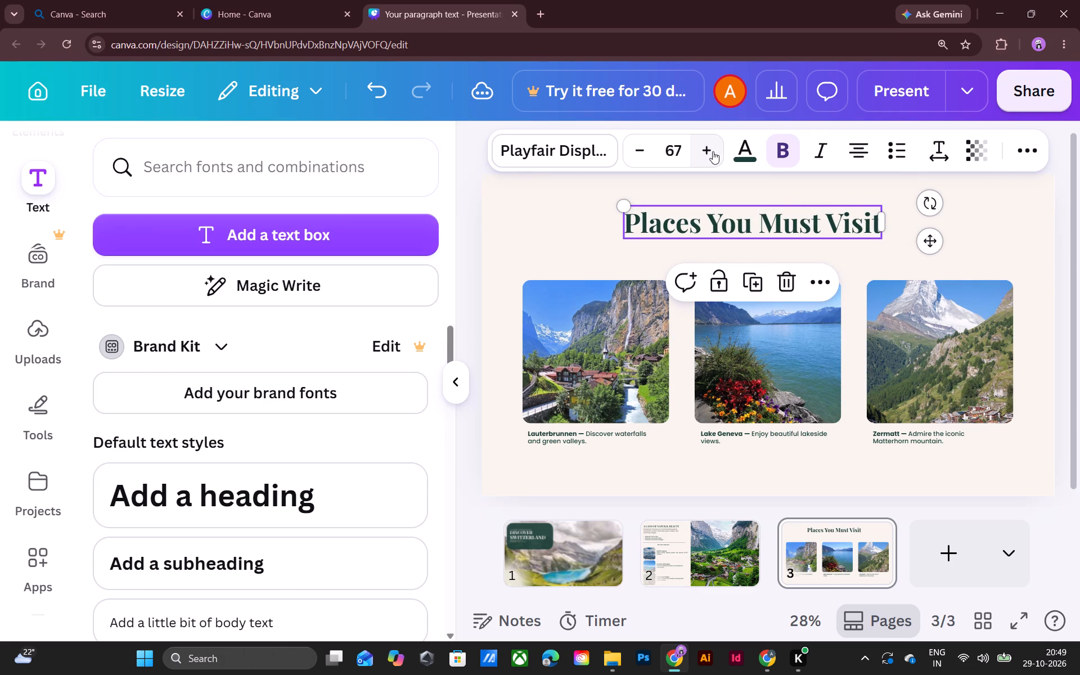
double_click(713, 151)
click(713, 151)
click(713, 151)
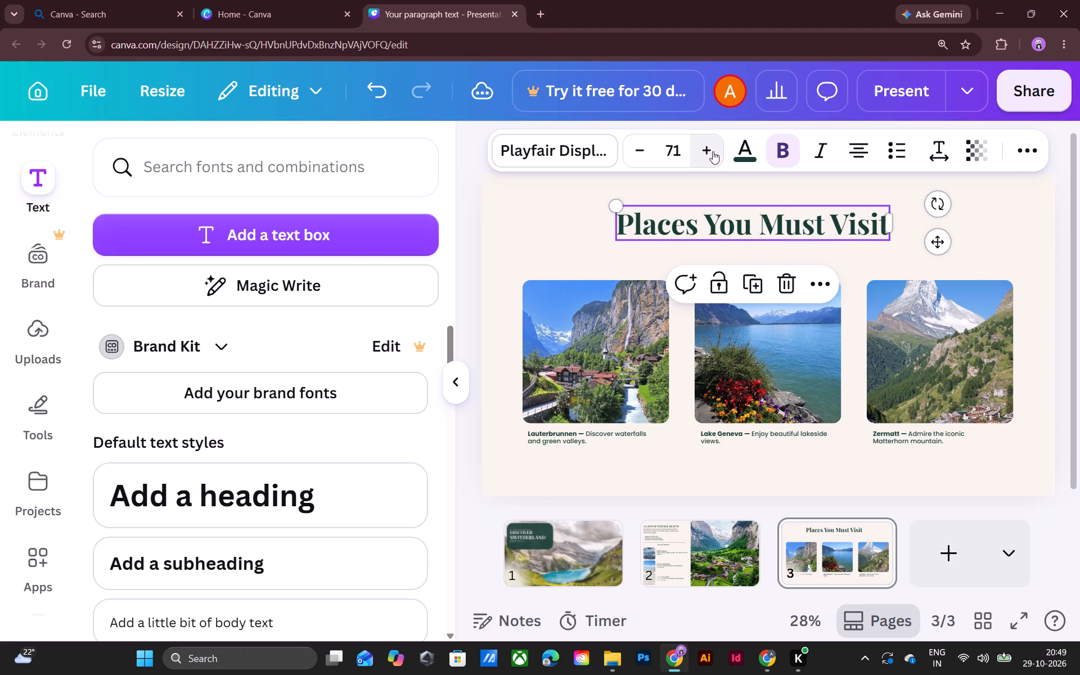
click(844, 493)
Centre the "Places You Must Visit" title horizontally on slide 3, slightly higher above the photo row.
scroll(826, 272, up, 2)
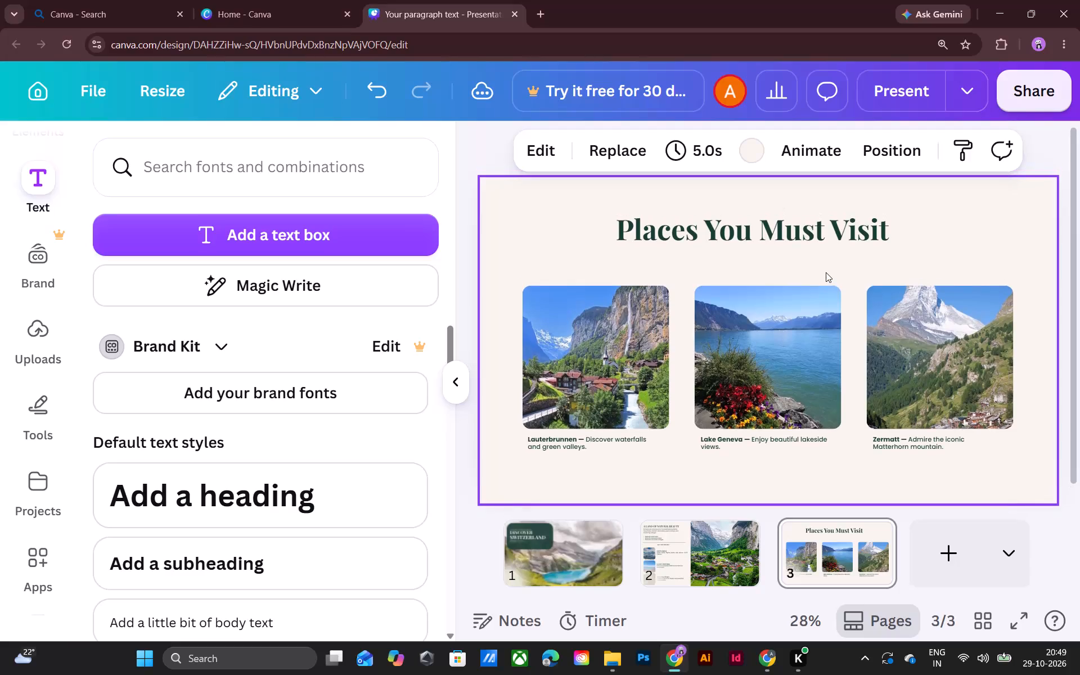
drag(826, 241, 826, 236)
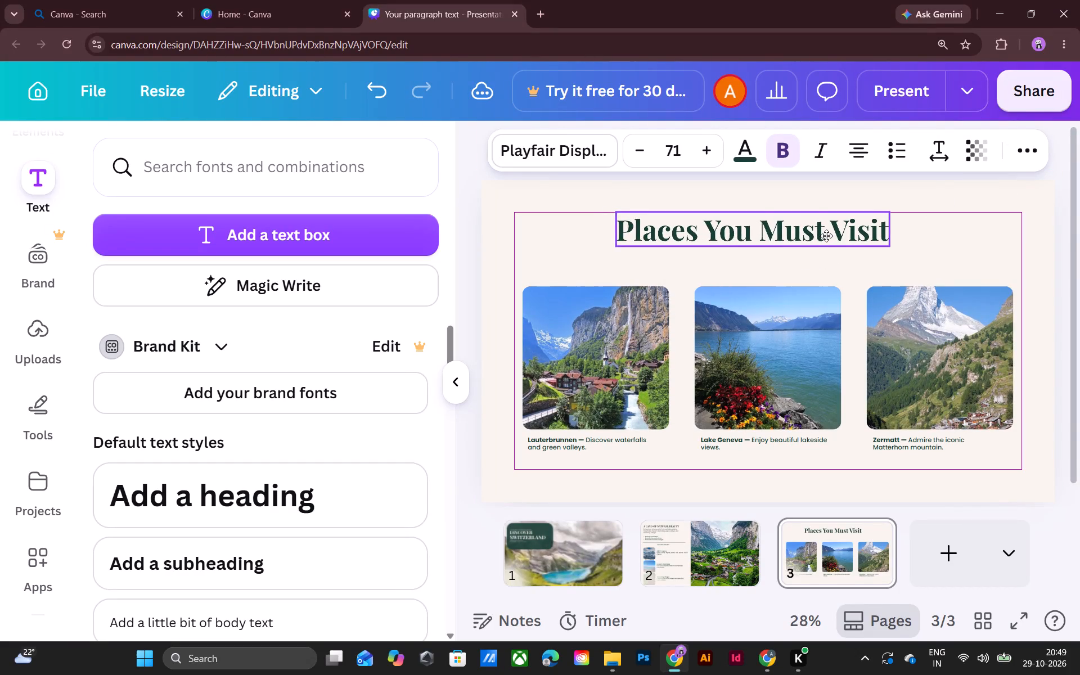
drag(826, 236, 831, 237)
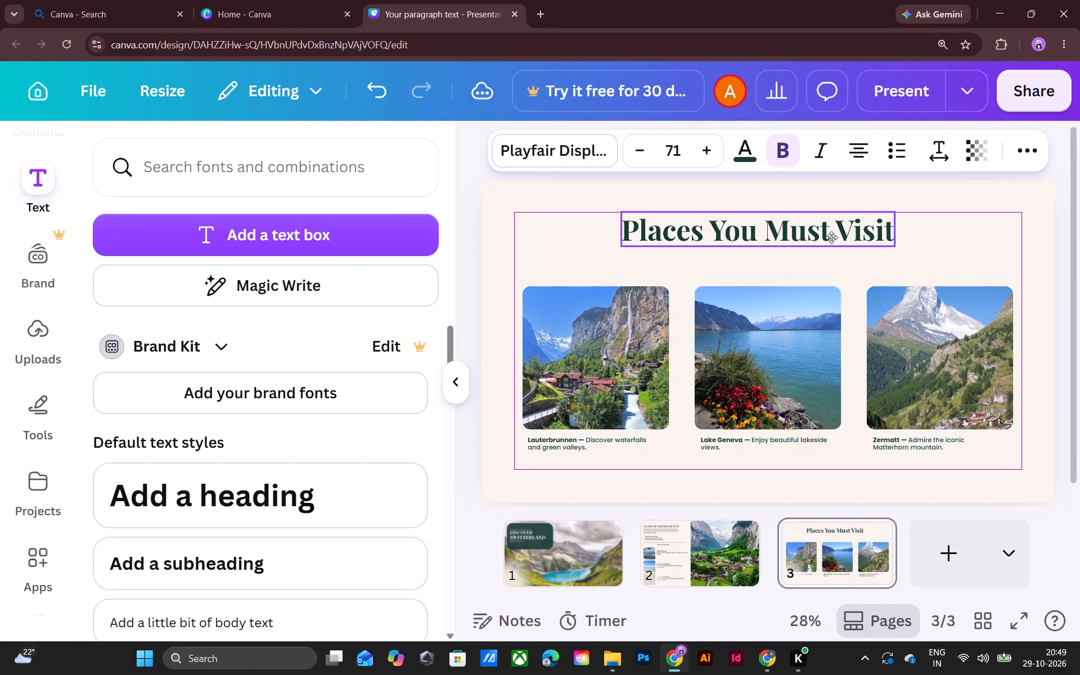
drag(831, 237, 835, 232)
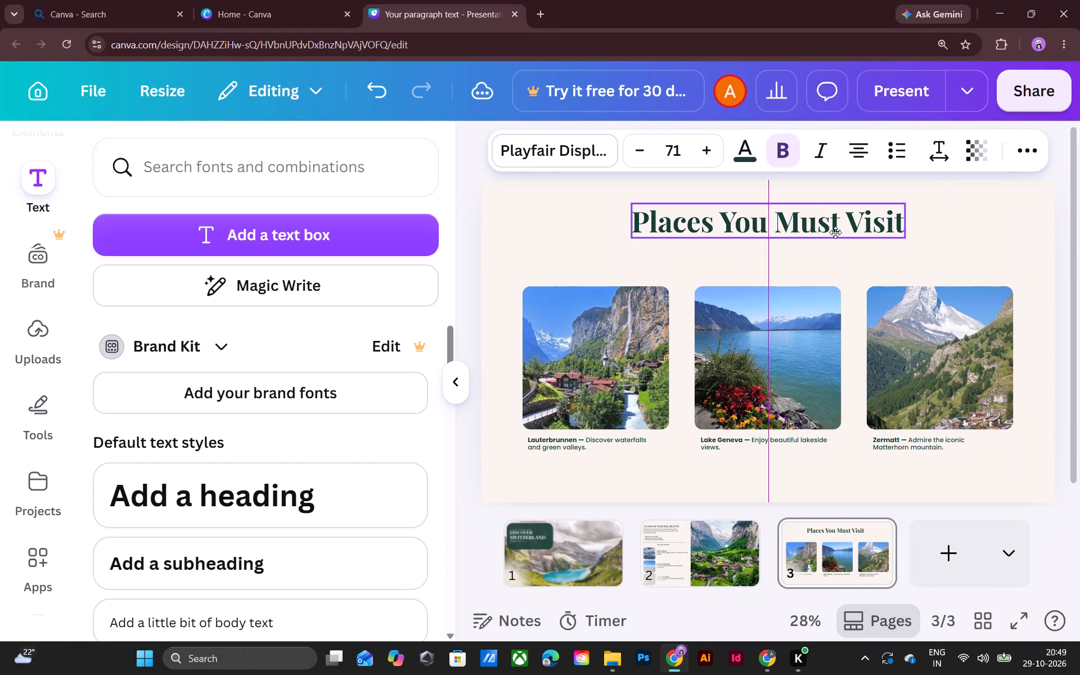
drag(835, 232, 835, 232)
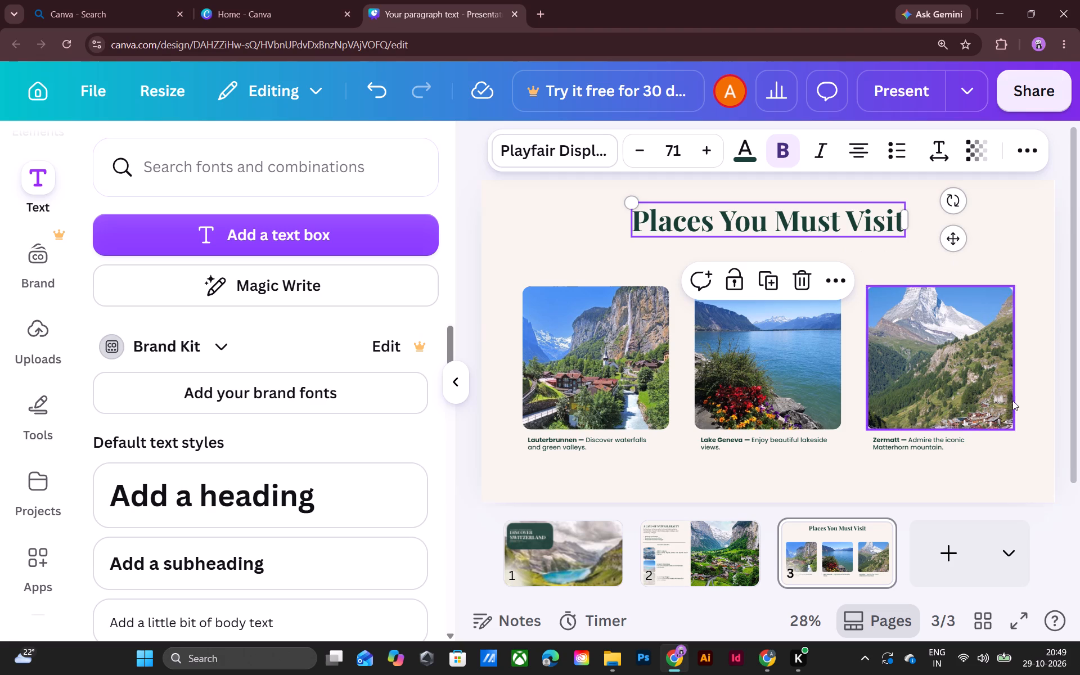
click(1057, 559)
click(1041, 461)
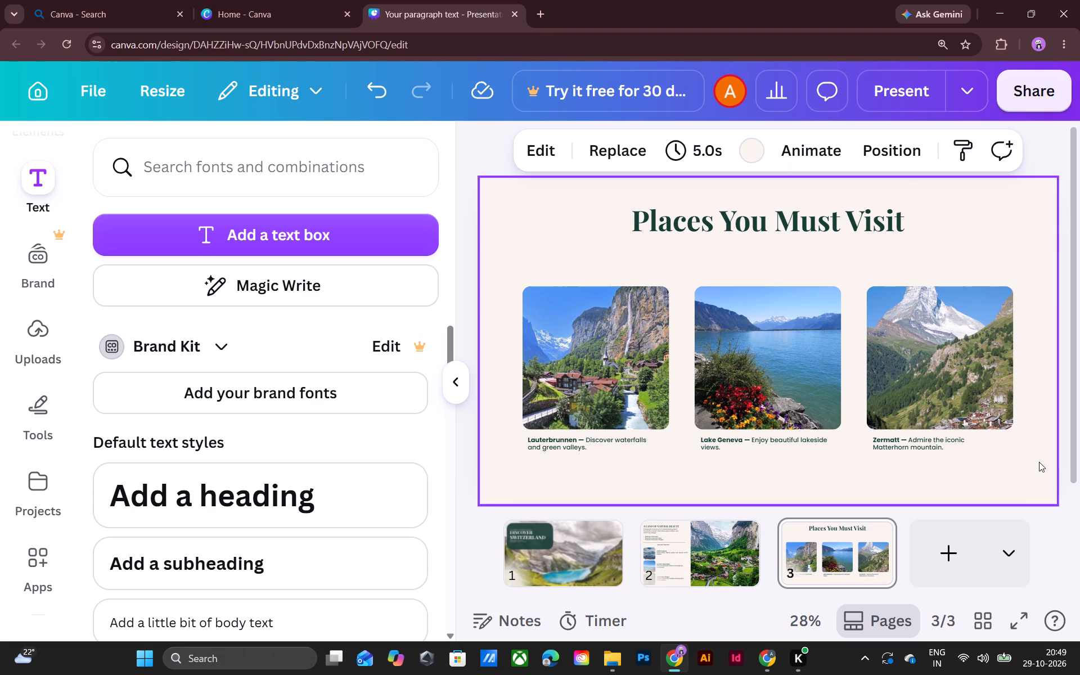
Nudge the "Places You Must Visit" title very slightly to the left.
click(816, 234)
key(Left)
key(Left)
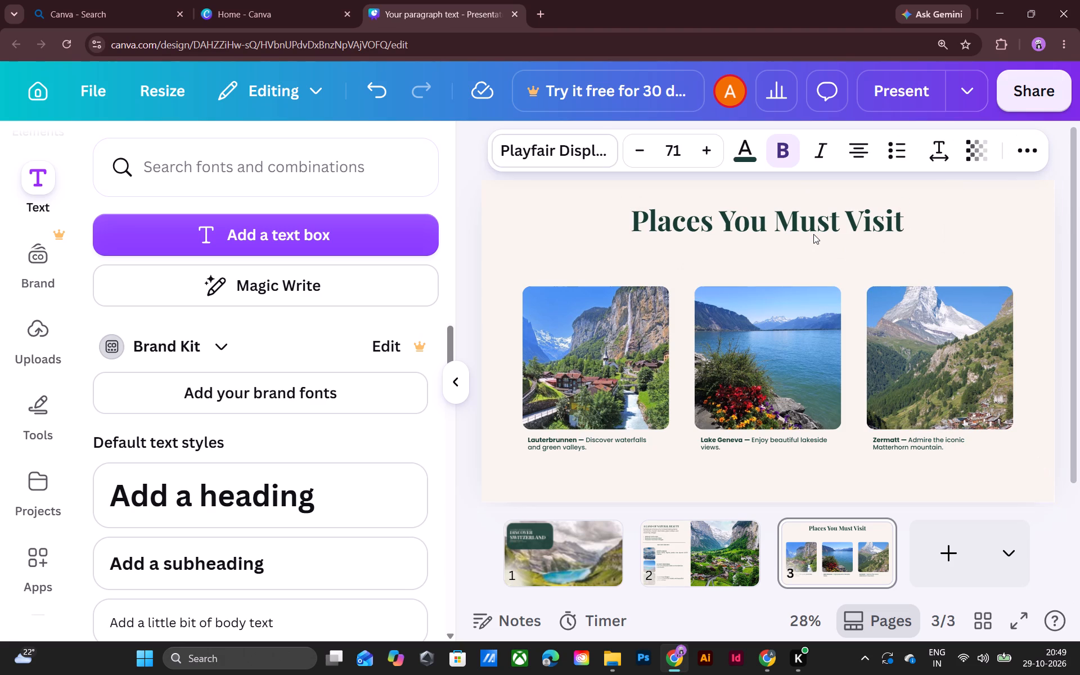
Nudge the "Places You Must Visit" title on slide 3 slightly down toward the photo row and a touch to the left.
key(Left)
key(Left)
key(Left)
key(Left)
key(Down)
key(Down)
key(Down)
key(Down)
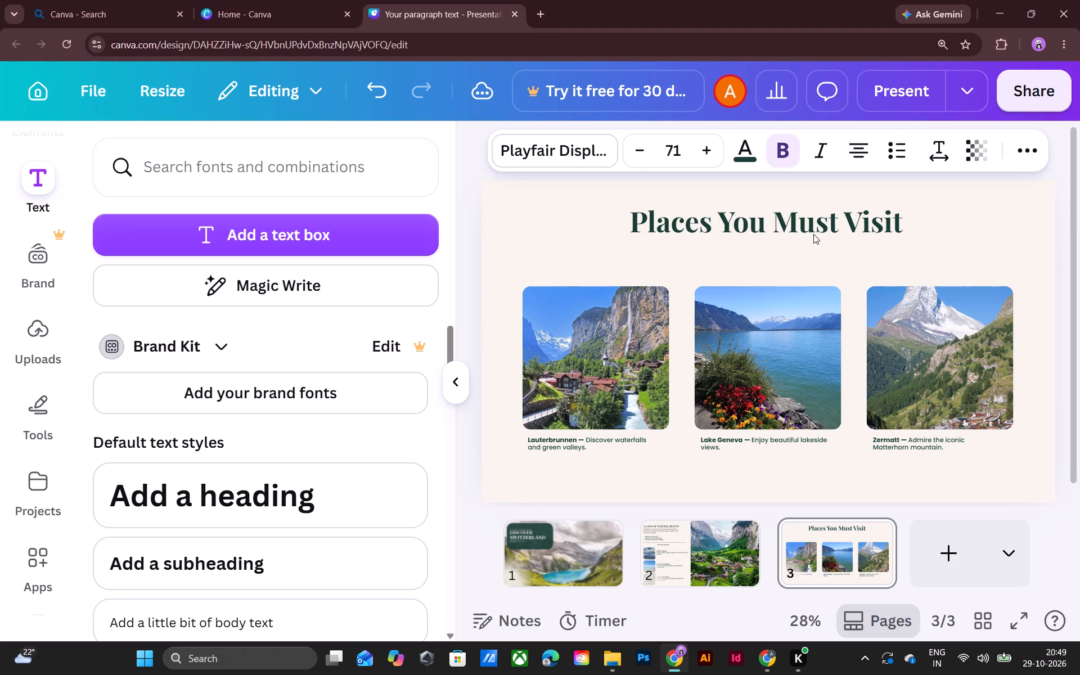
key(Down)
key(Down)
key(Down)
key(Down)
key(Down)
key(Down)
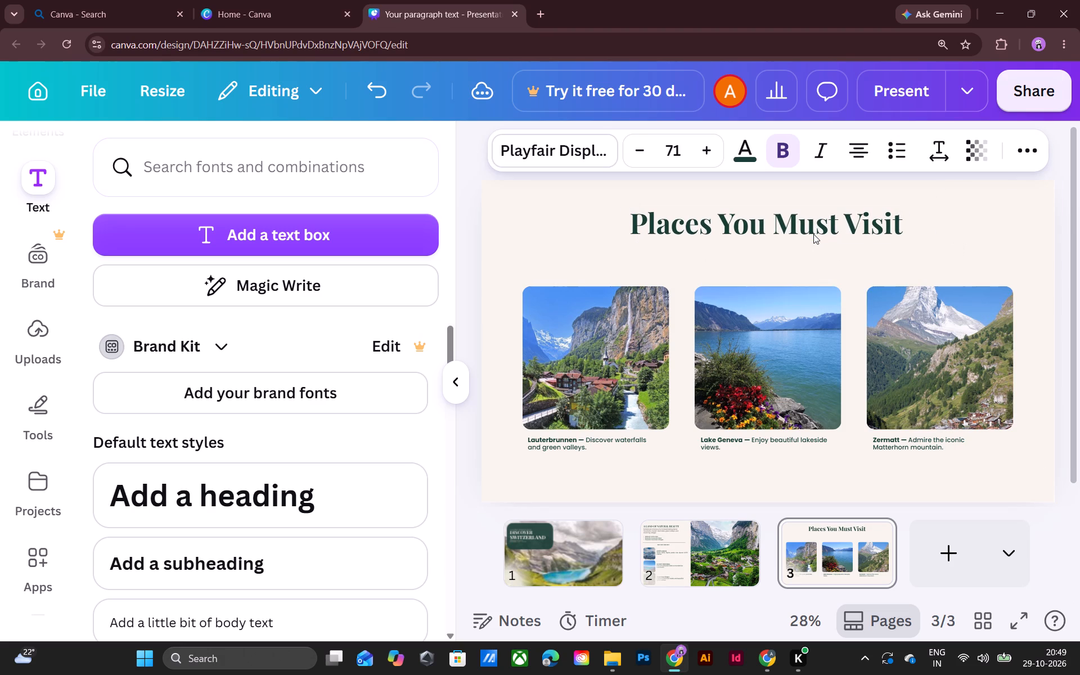
key(Down)
key(Down)
key(Down)
key(Left)
key(Left)
key(Left)
key(Left)
key(Left)
key(Down)
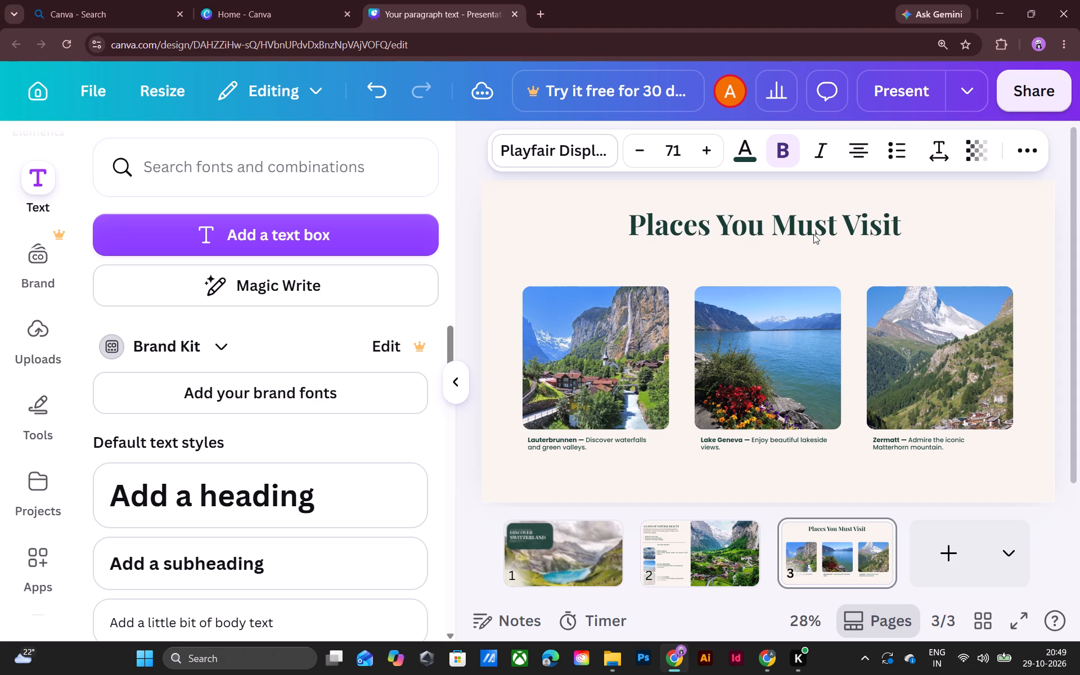
key(Down)
key(Down)
key(Down)
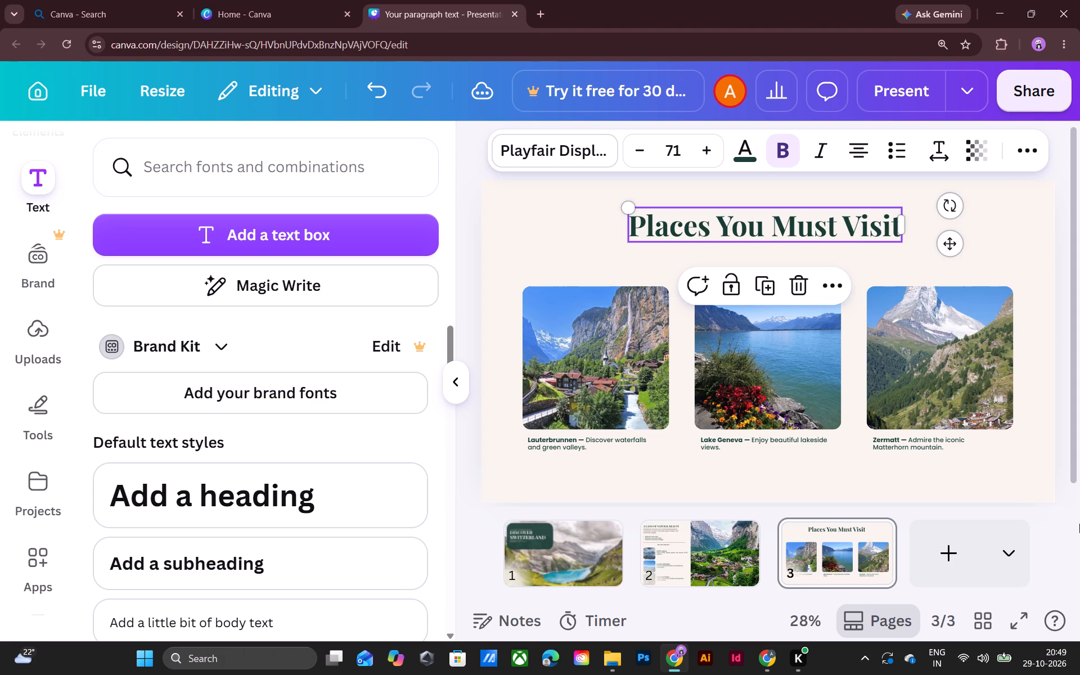
click(1059, 556)
Review the layout of all three slides, from the "Discover Switzerland" cover to "Places You Must Visit".
click(597, 560)
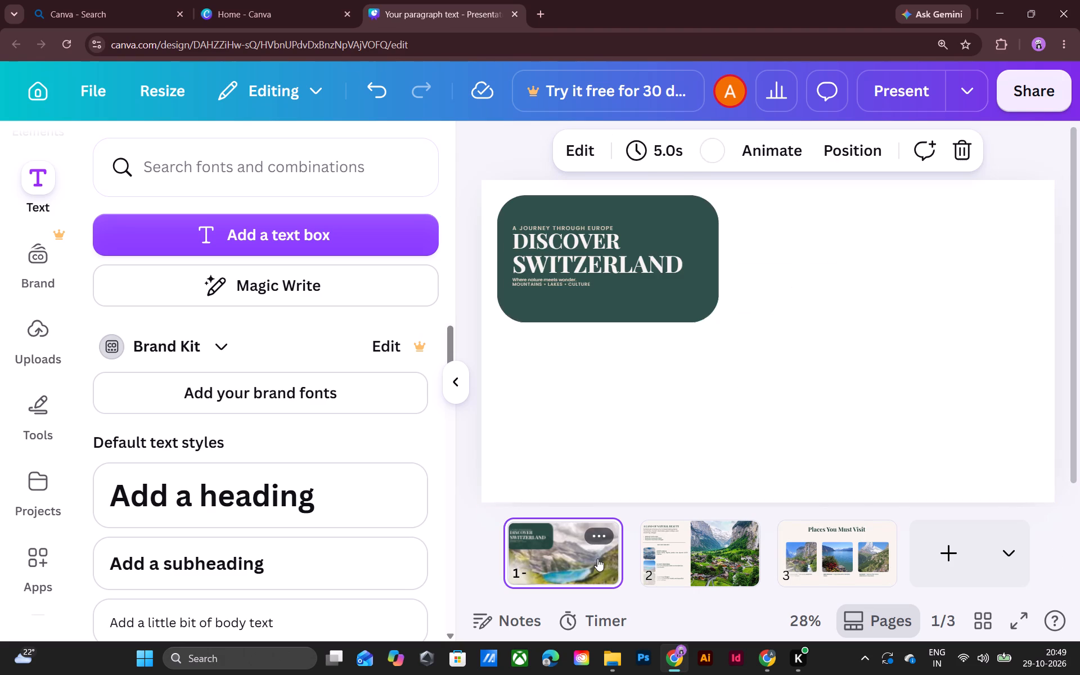
key(Right)
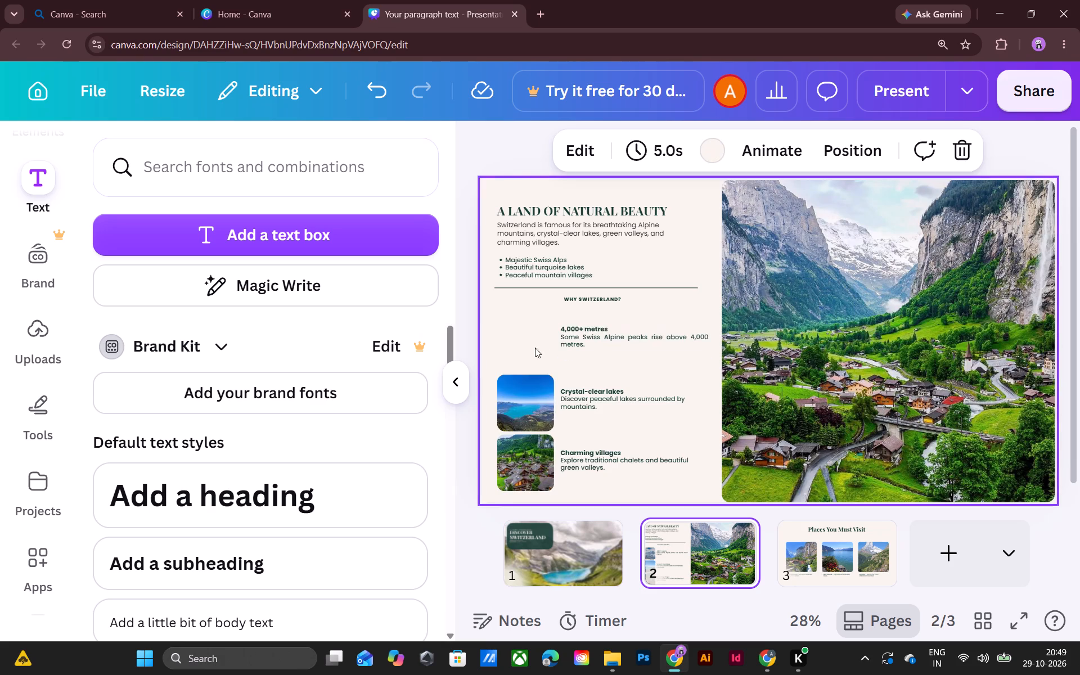
click(538, 340)
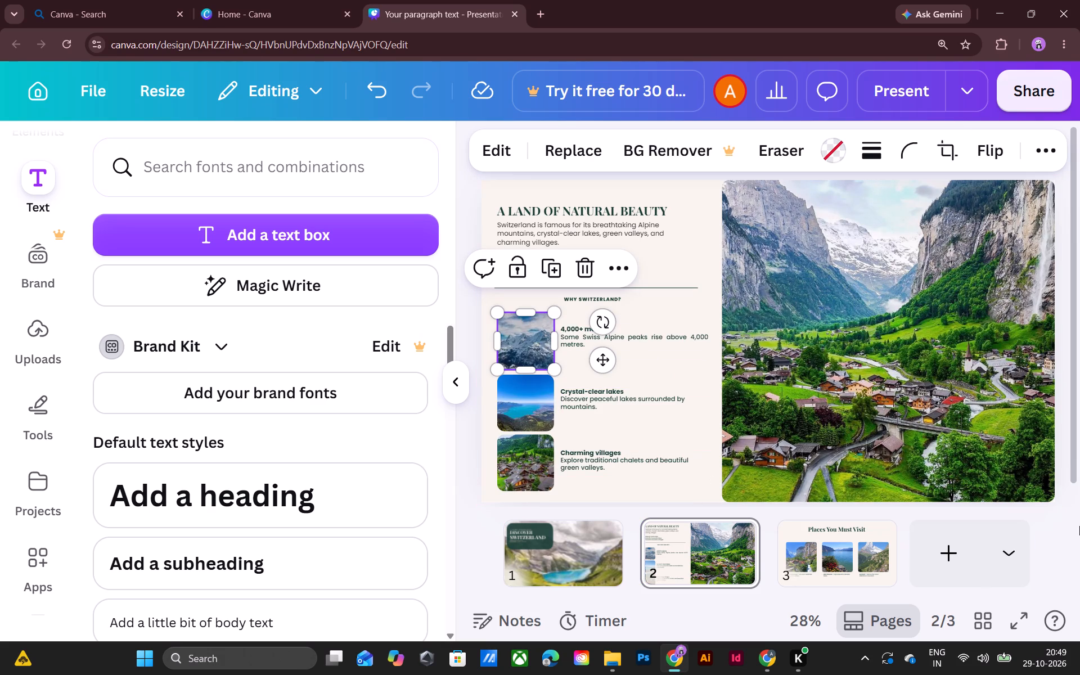
click(1079, 526)
click(999, 469)
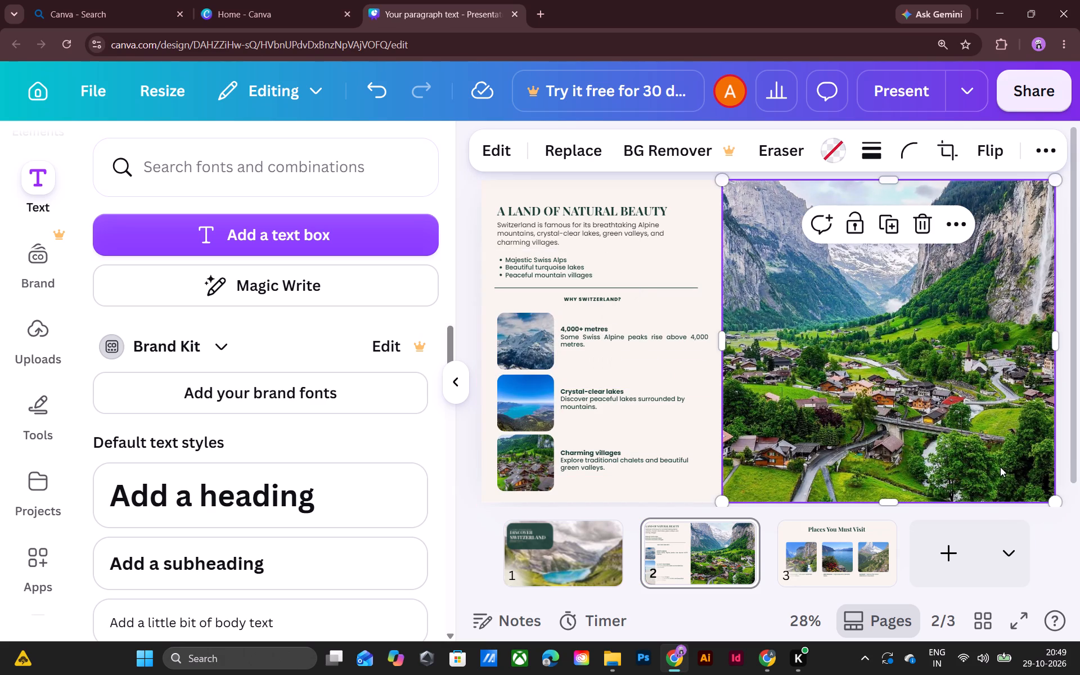
click(1069, 563)
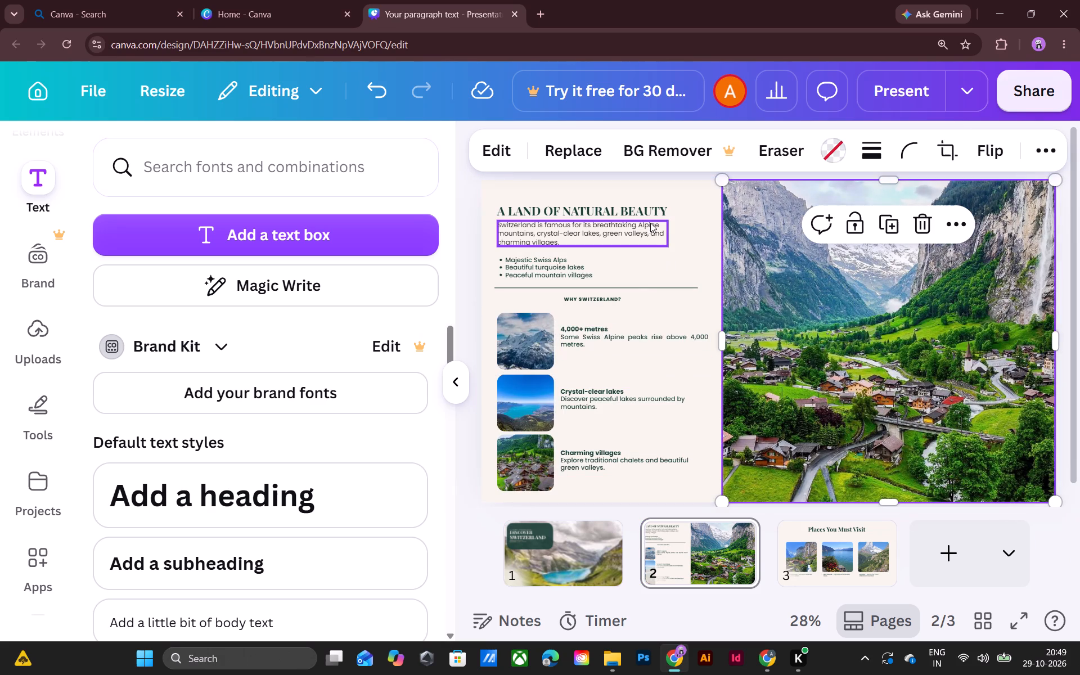
click(665, 259)
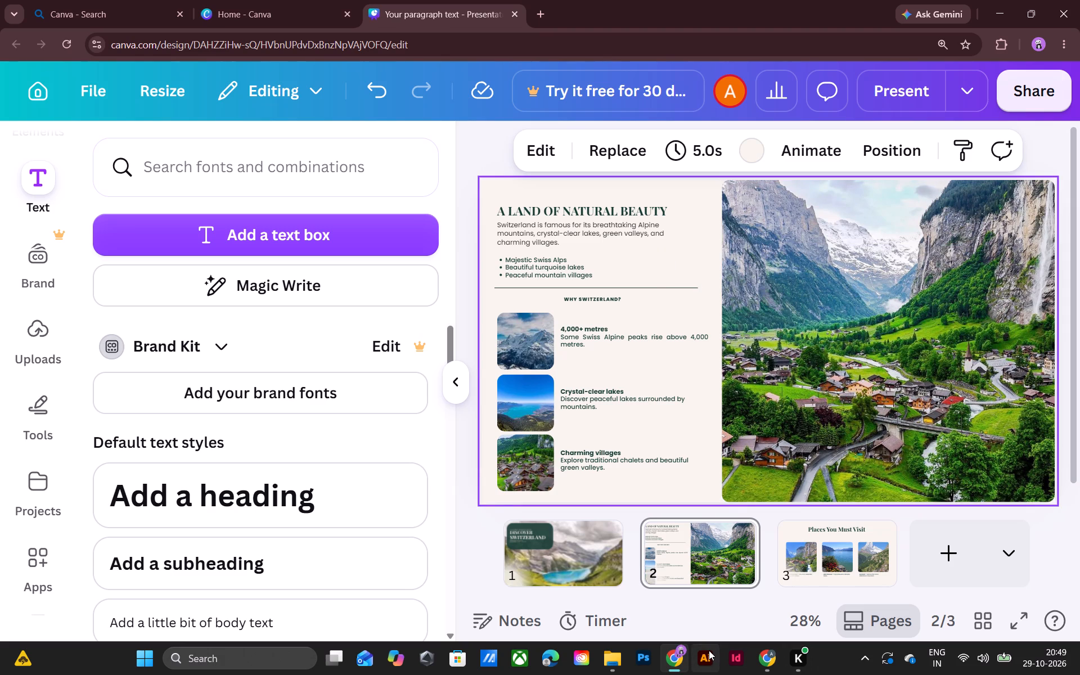
key(Left)
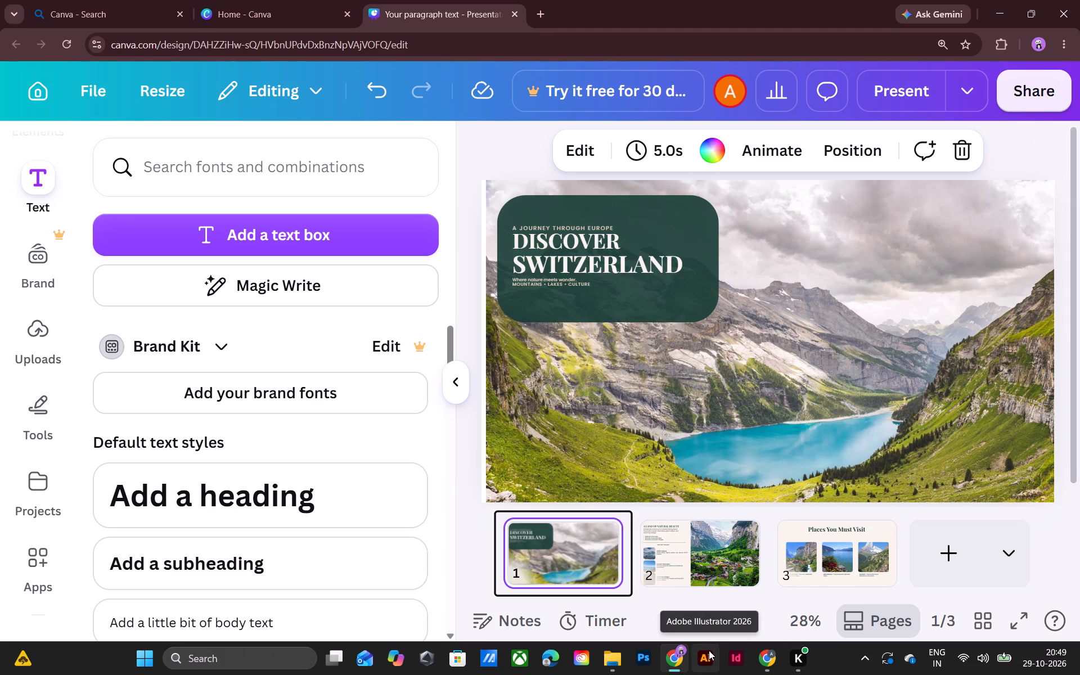
key(Right)
key(Right)
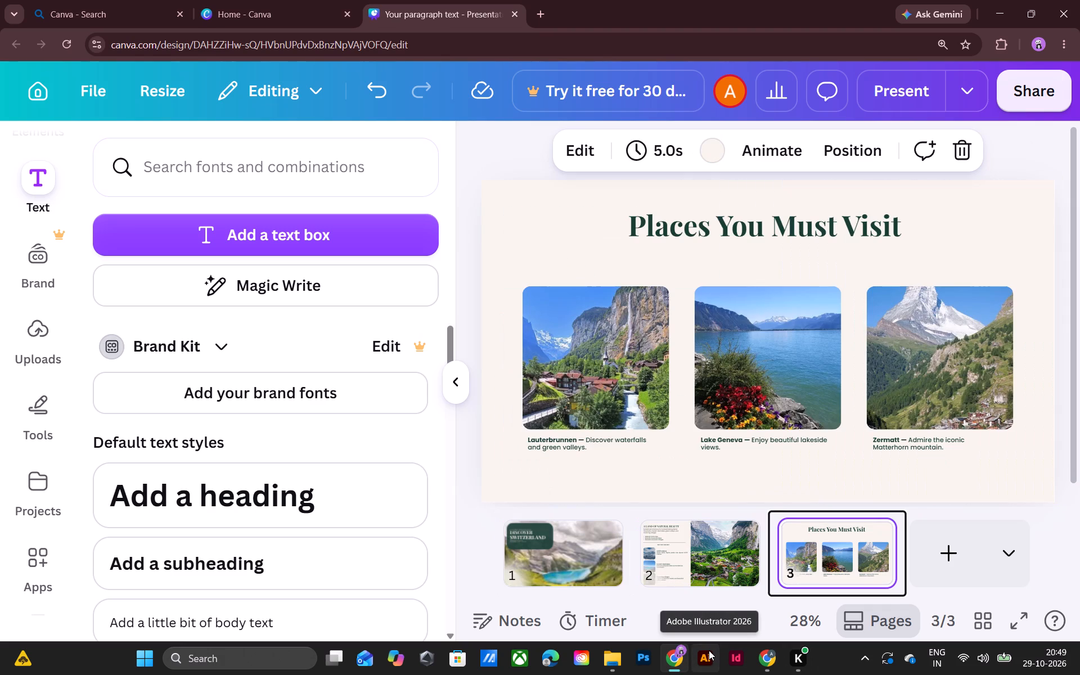